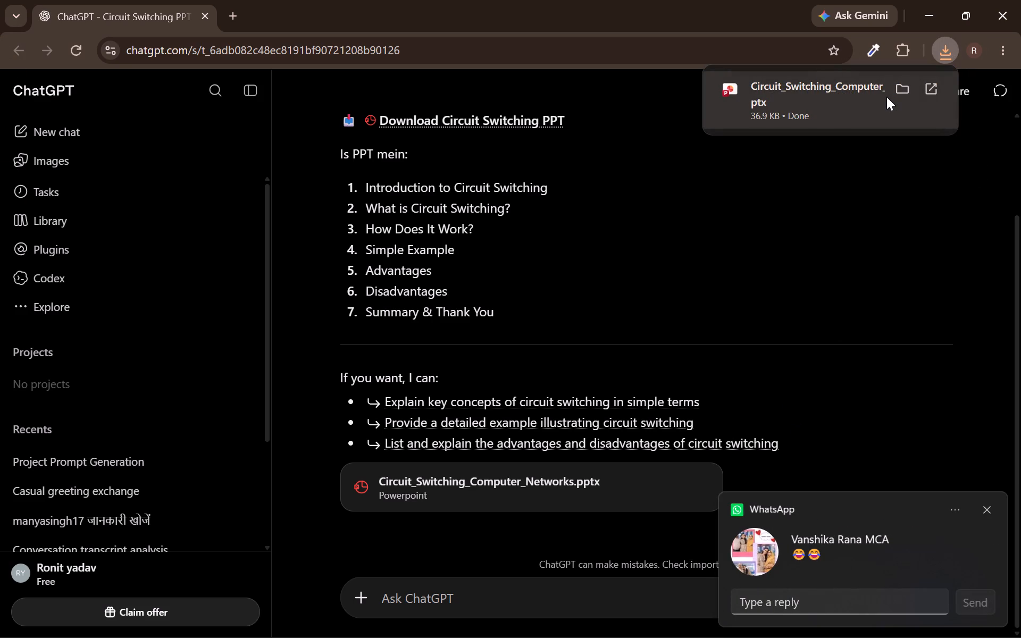
# Open the downloaded Circuit_Switching_Computer_Networks.pptx presentation in PowerPoint.
pyautogui.doubleClick(815, 85)
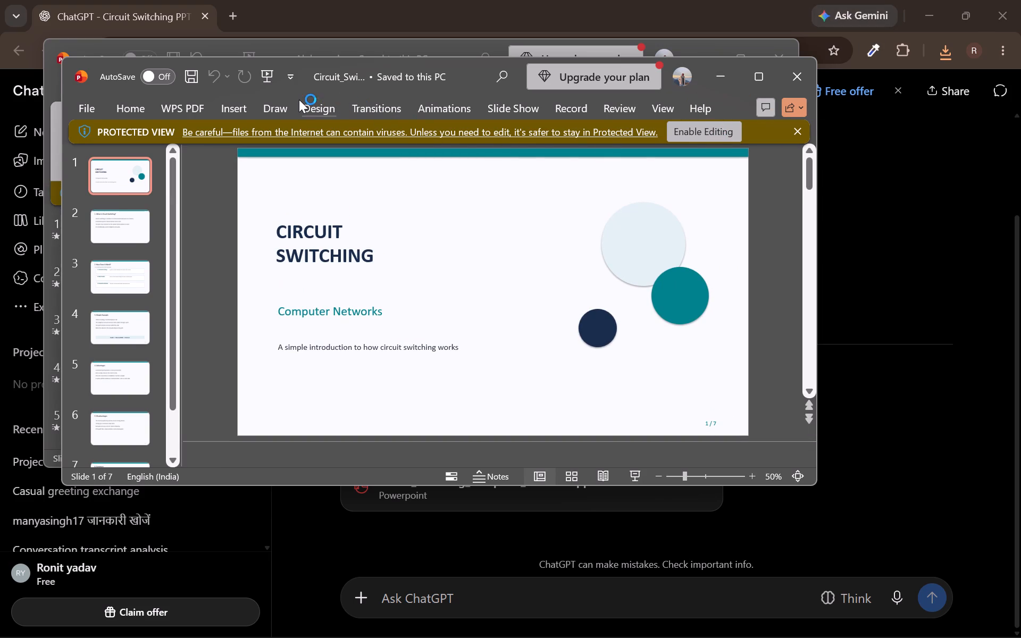
# Run the Circuit Switching slide show from the beginning, preview the first few slides, and exit the show.
pyautogui.click(523, 107)
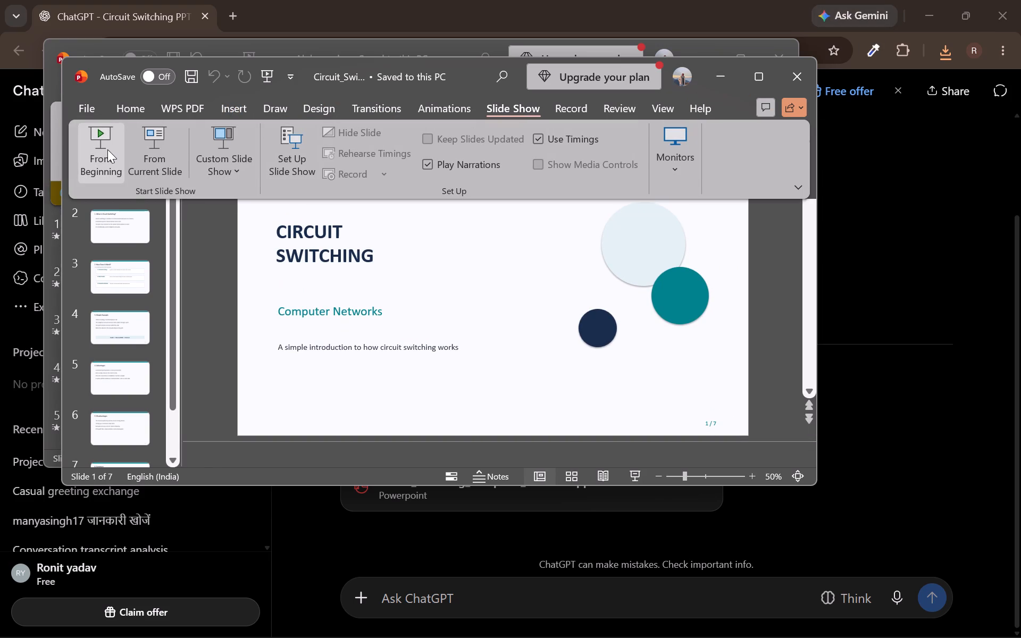
pyautogui.click(107, 149)
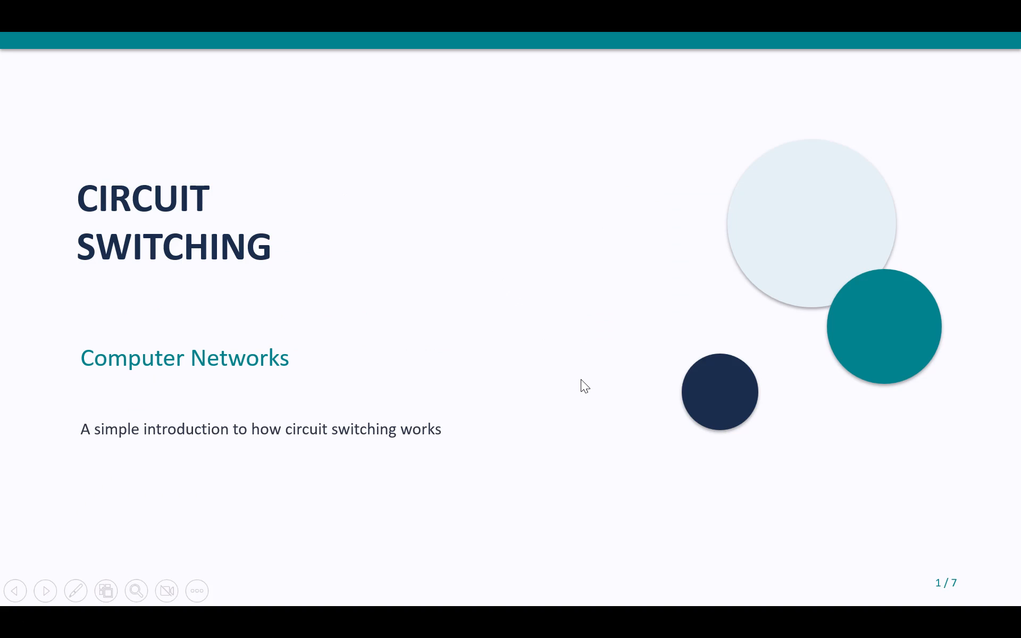
pyautogui.press('Right')
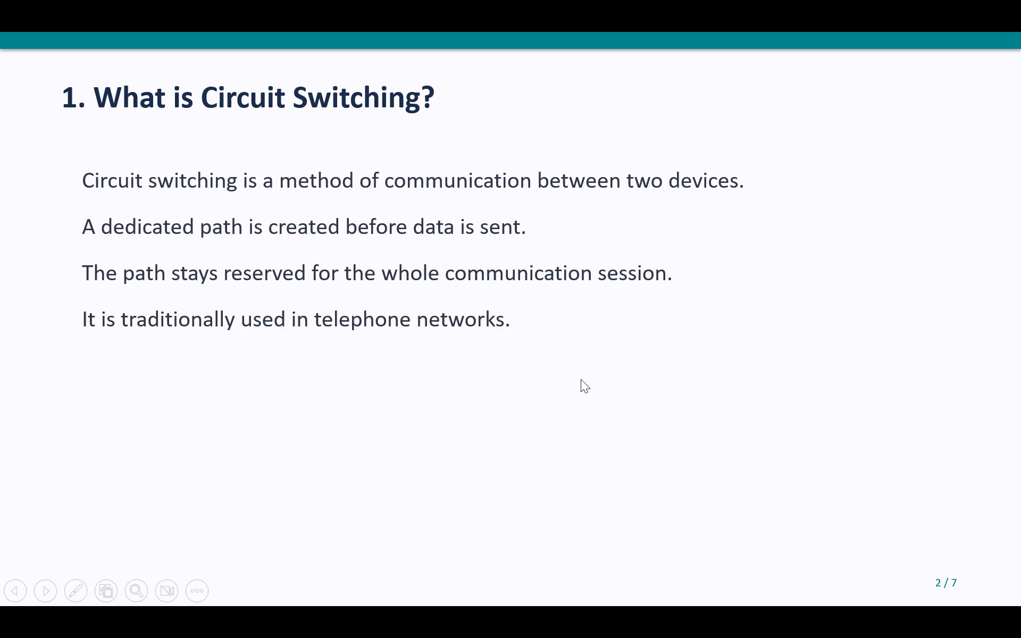
pyautogui.press('Right')
pyautogui.press('Left')
pyautogui.press('Escape')
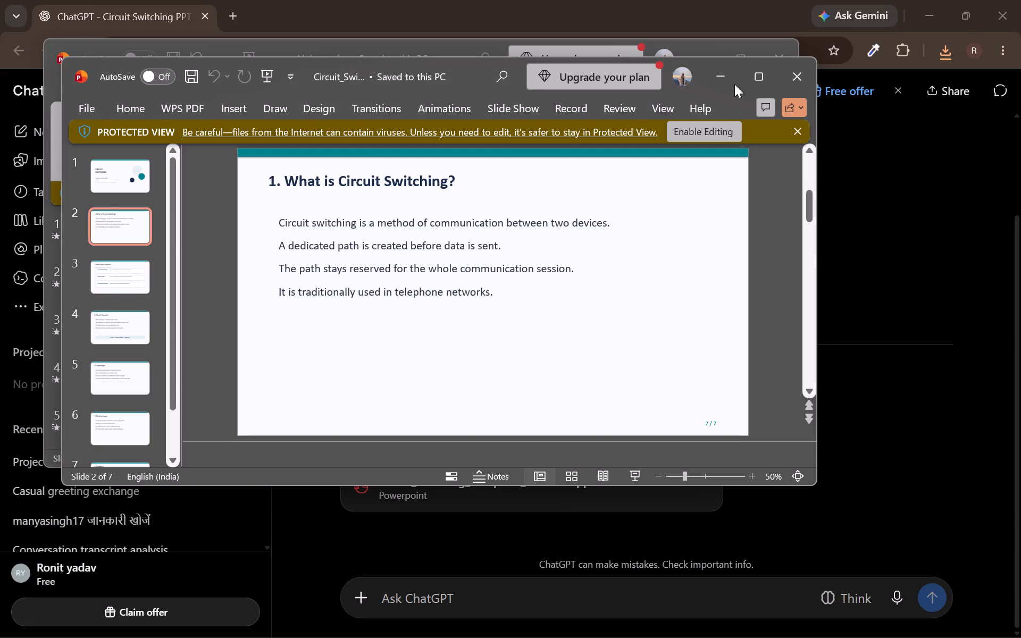
# Close the recovered Alpha and Beta Testing presentation without saving its changes.
pyautogui.click(776, 48)
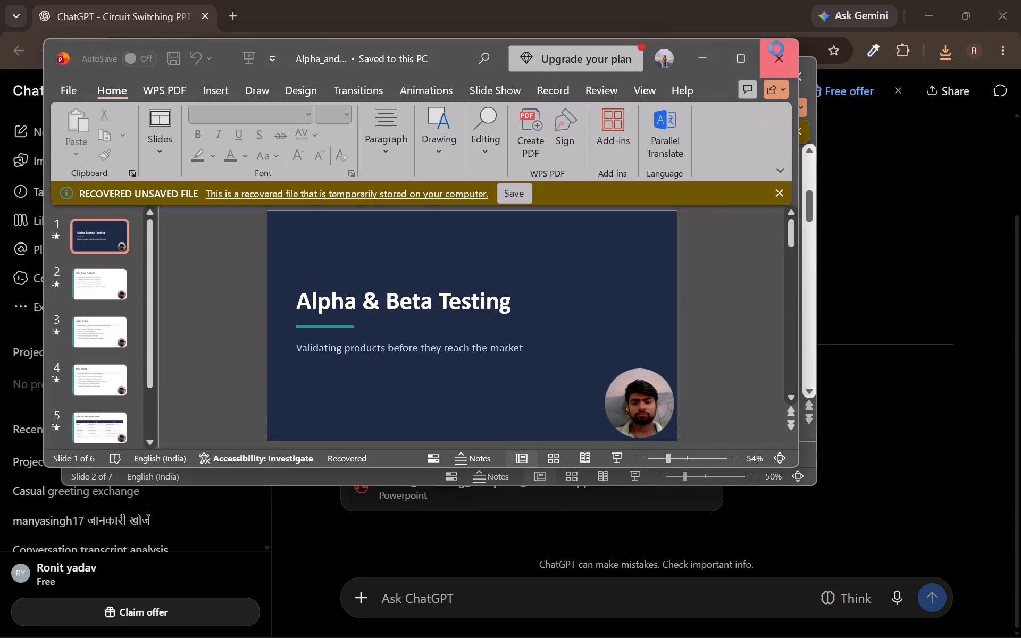
pyautogui.click(456, 296)
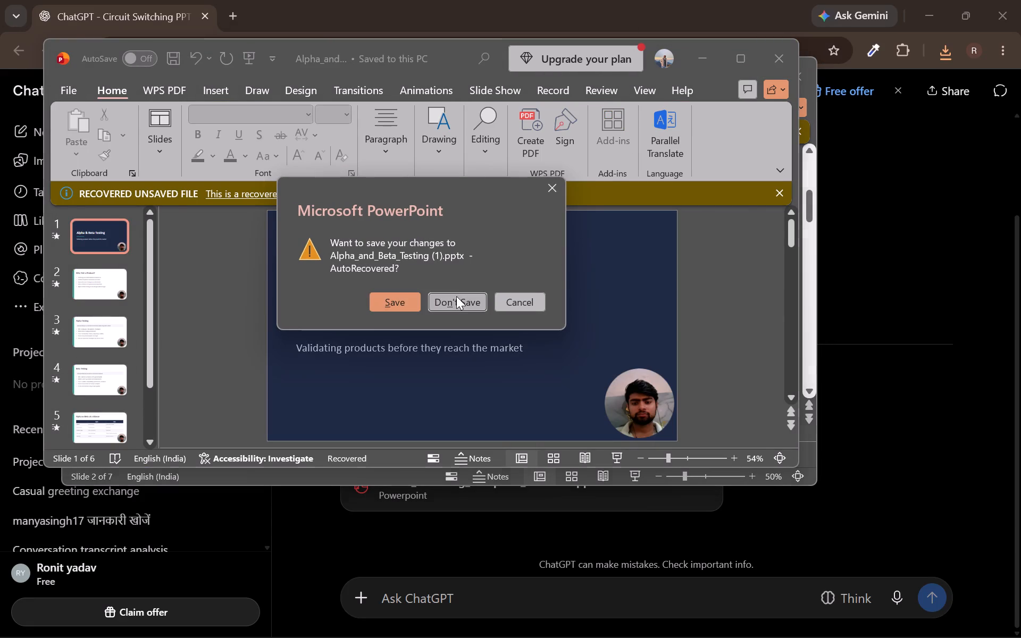
# Maximize the Circuit Switching presentation window and enable editing of the protected file.
pyautogui.click(760, 78)
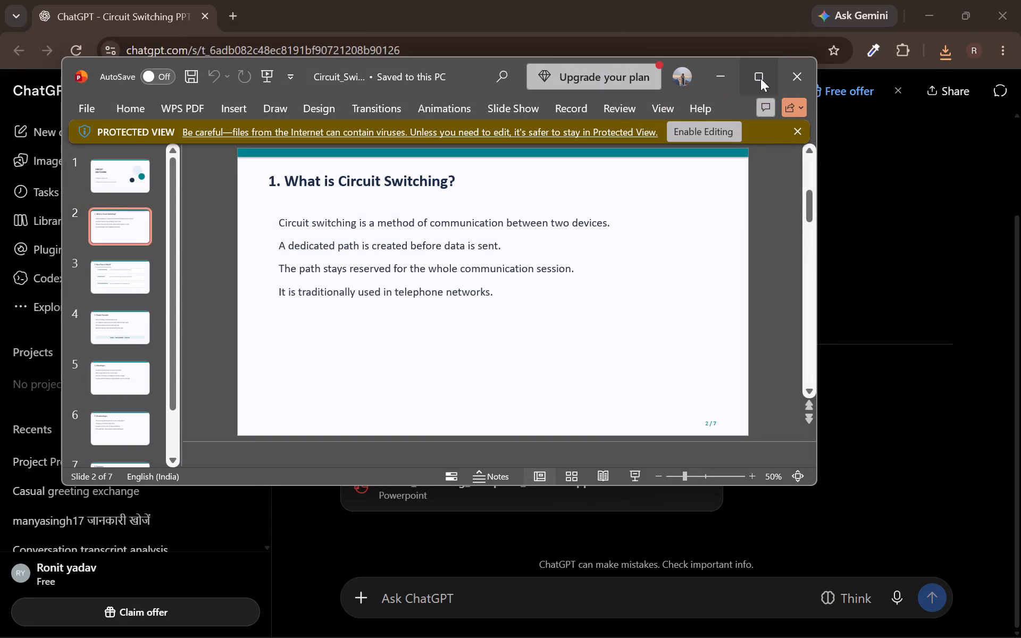
pyautogui.click(618, 77)
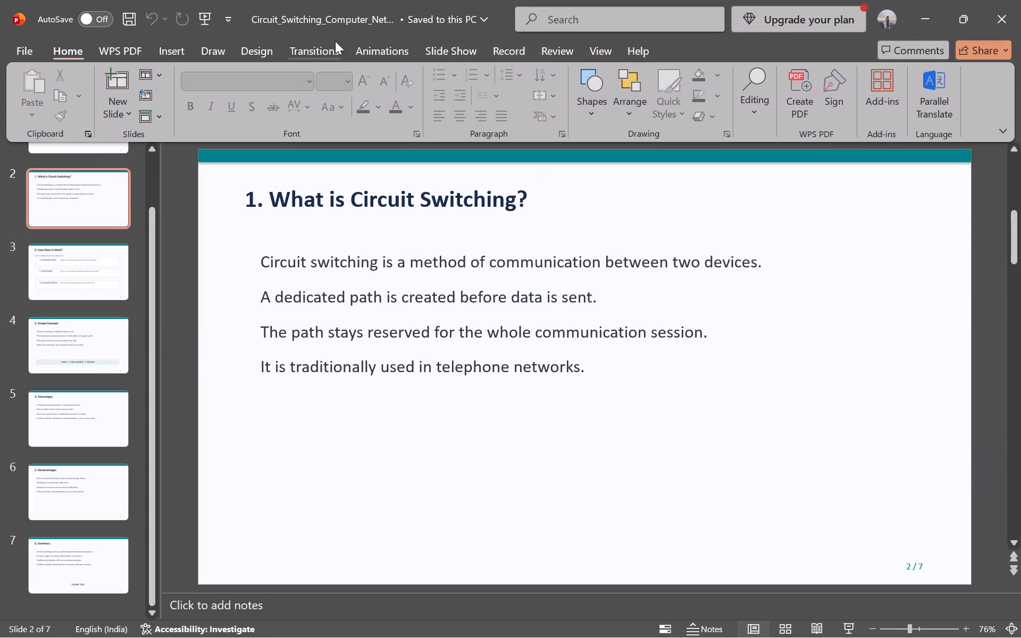
# Start the slide show Record command for the Circuit Switching presentation.
pyautogui.click(508, 55)
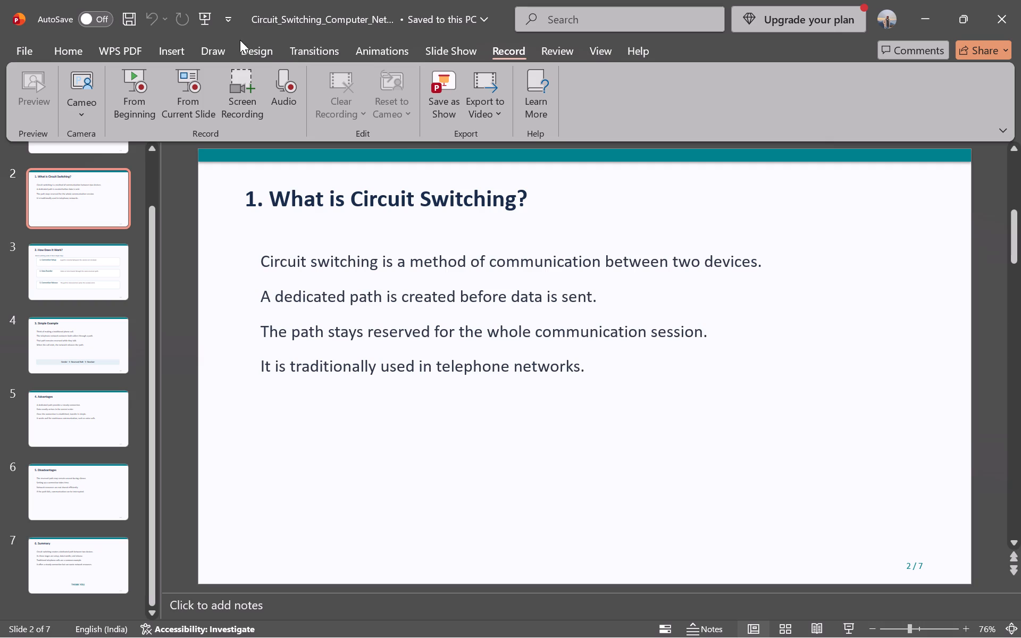
pyautogui.click(441, 53)
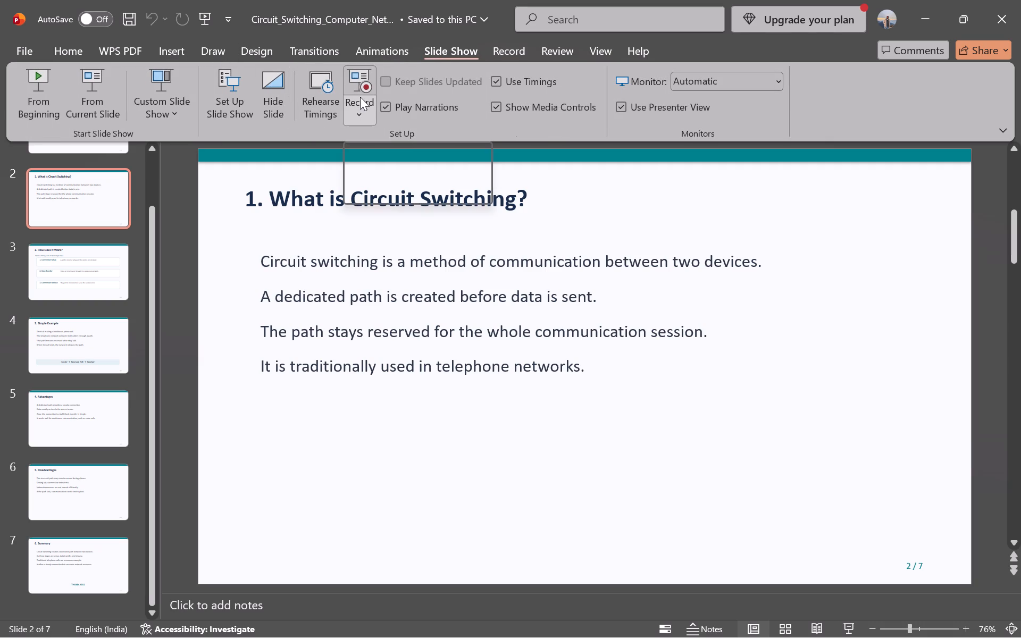
pyautogui.click(359, 87)
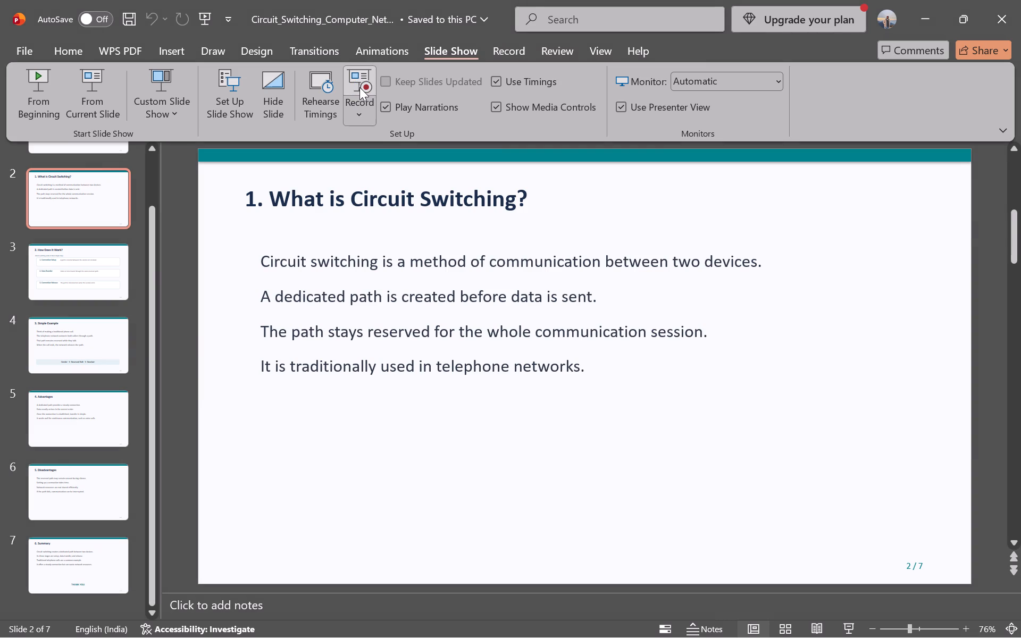
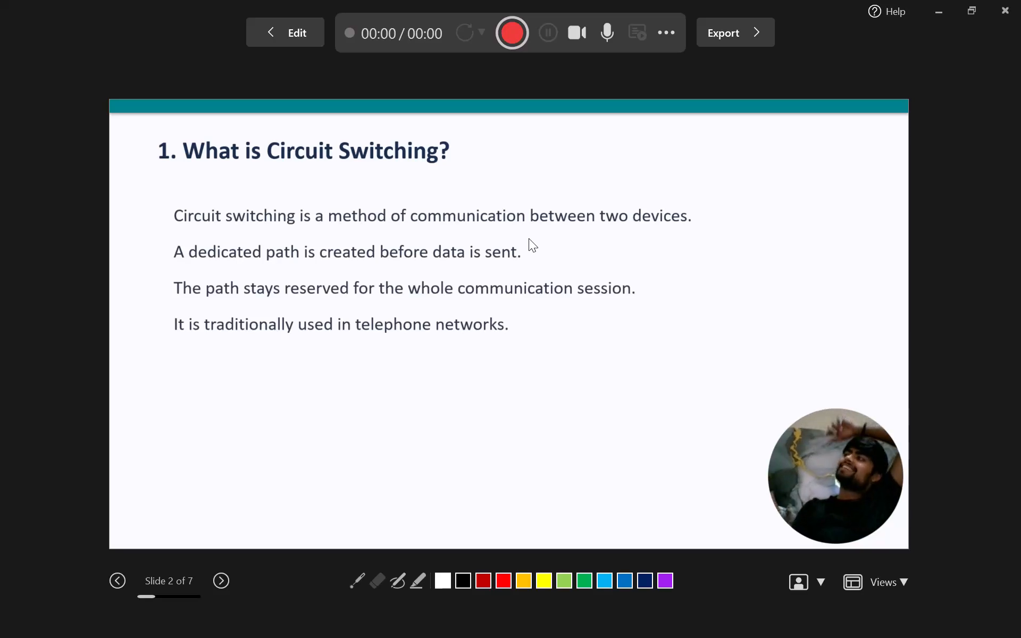
# Preview the "How Does It Work?" slide in the recording view and return to the "What is Circuit Switching?" slide.
pyautogui.hscroll(1, 529, 238)
pyautogui.hscroll(-1, 529, 238)
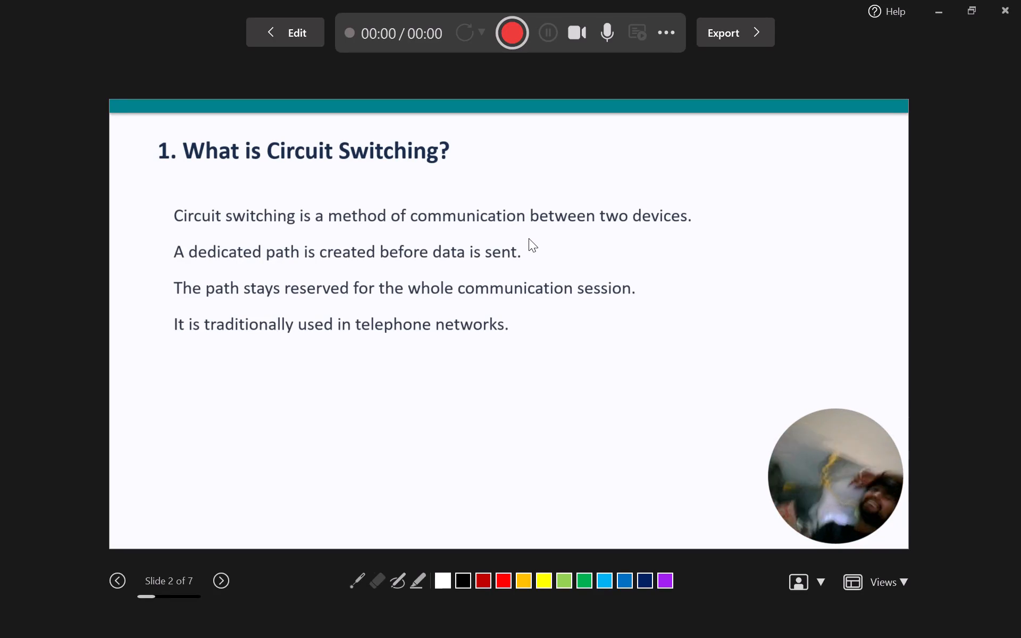
pyautogui.click(529, 238)
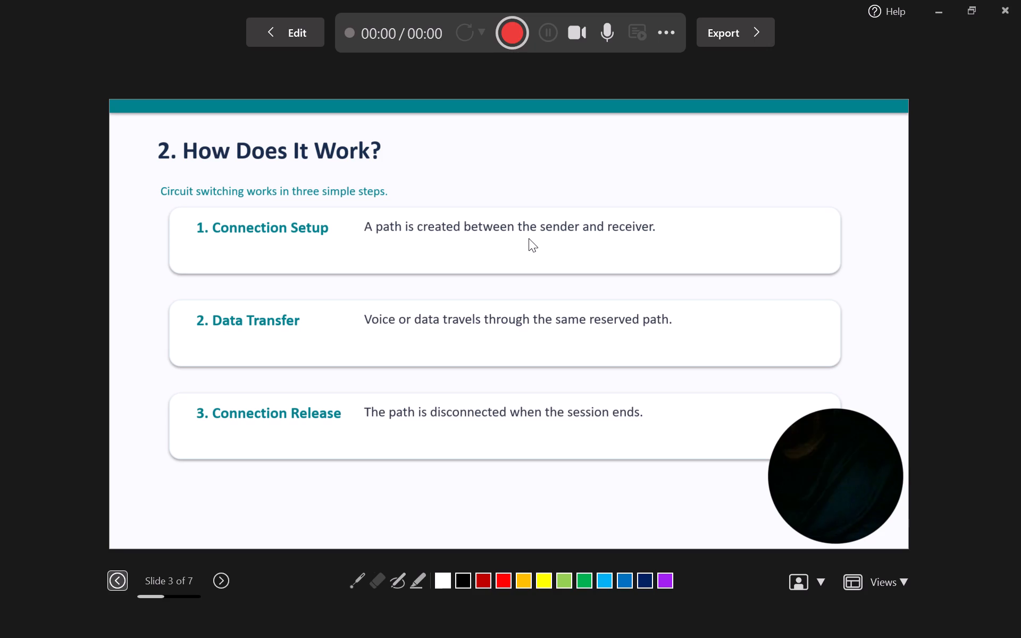
pyautogui.press('\\')
pyautogui.press('Return')
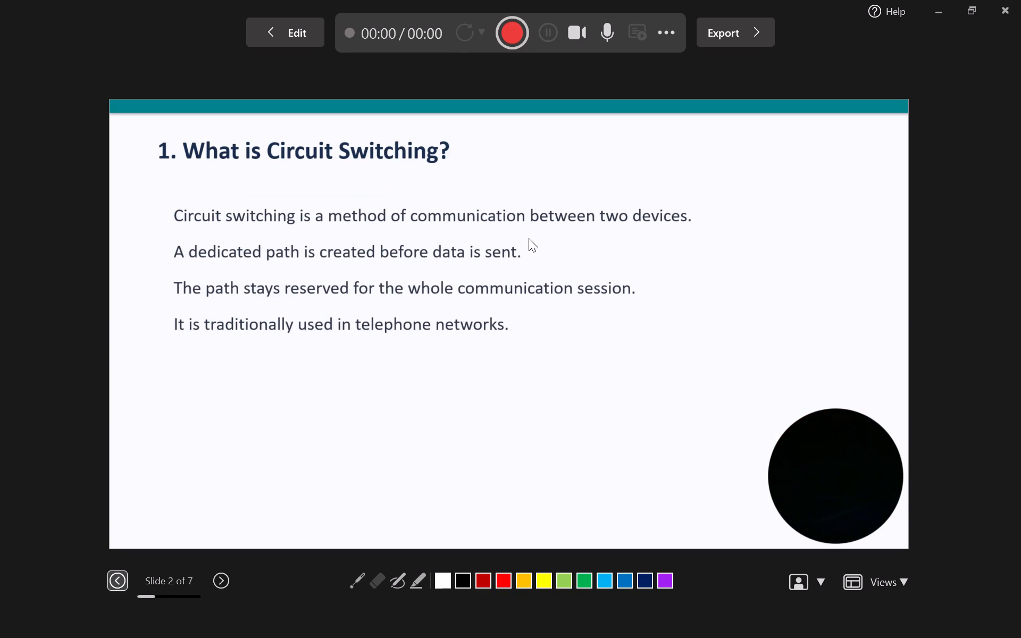
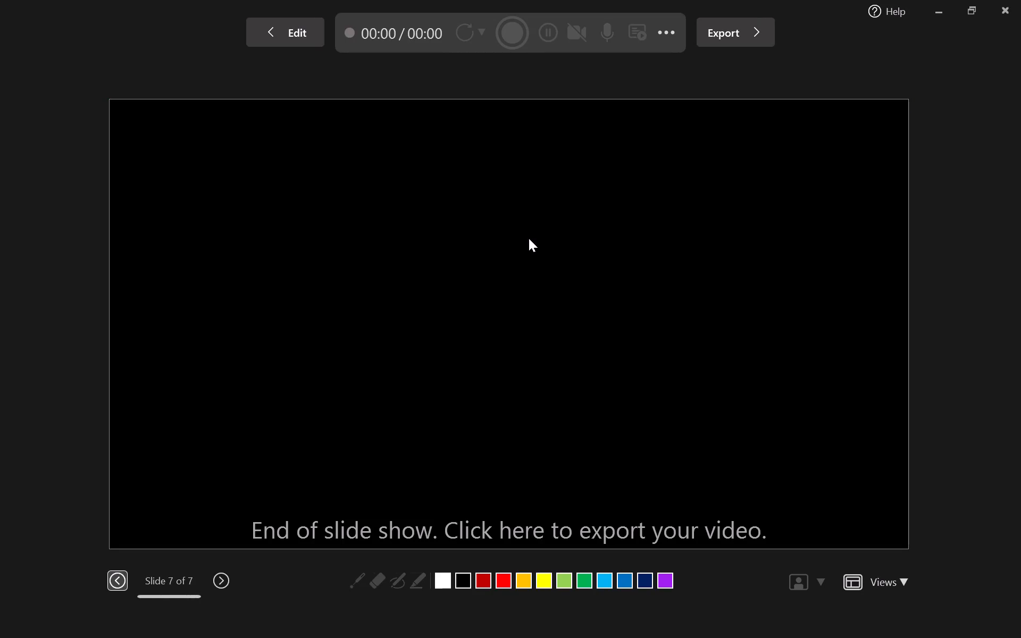
# Review the slides backward from the end of the slide show to the Circuit Switching title slide.
pyautogui.press('Left')
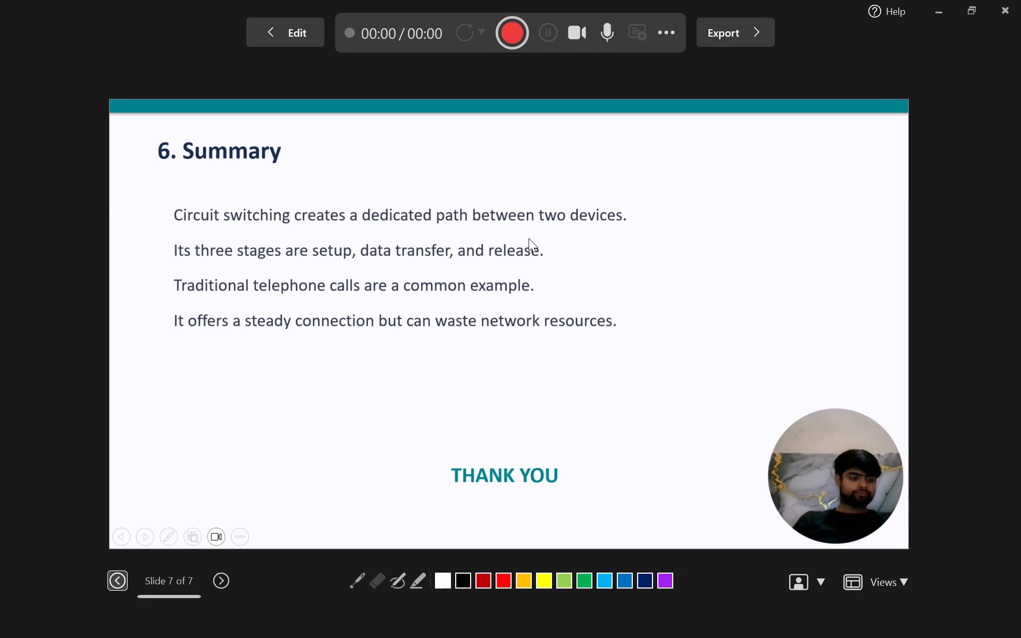
pyautogui.press('Left')
pyautogui.press('Left')
pyautogui.press('Left')
pyautogui.press('Left')
pyautogui.press('Left')
pyautogui.press('Left')
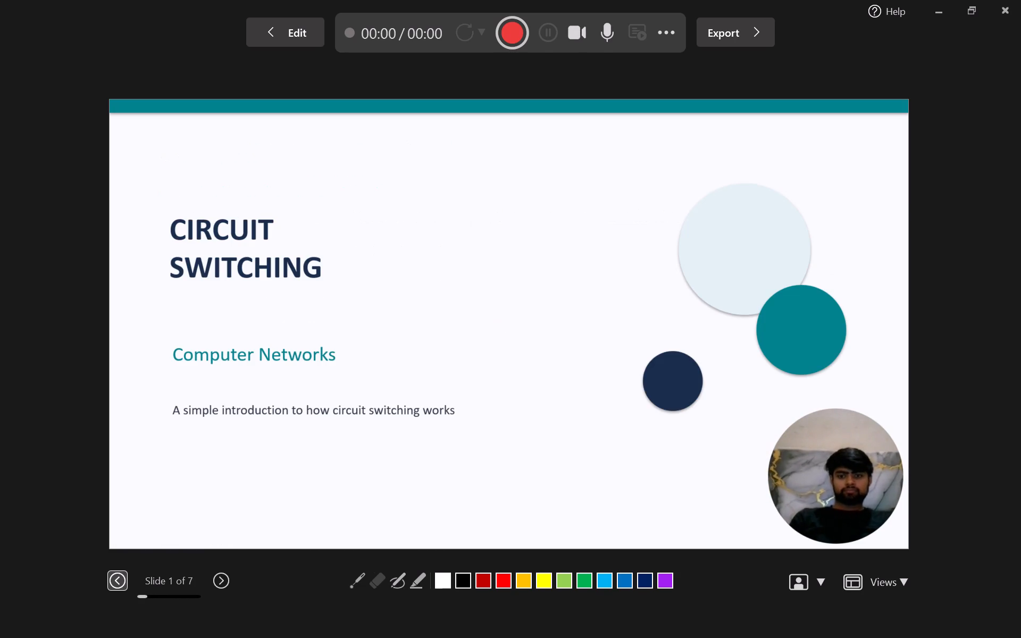
pyautogui.press('Left')
pyautogui.press('Left')
pyautogui.press('Left')
pyautogui.press('Left')
# Review the slides forward from "What is Circuit Switching?" through "Summary" to the end of the slide show.
pyautogui.press('Right')
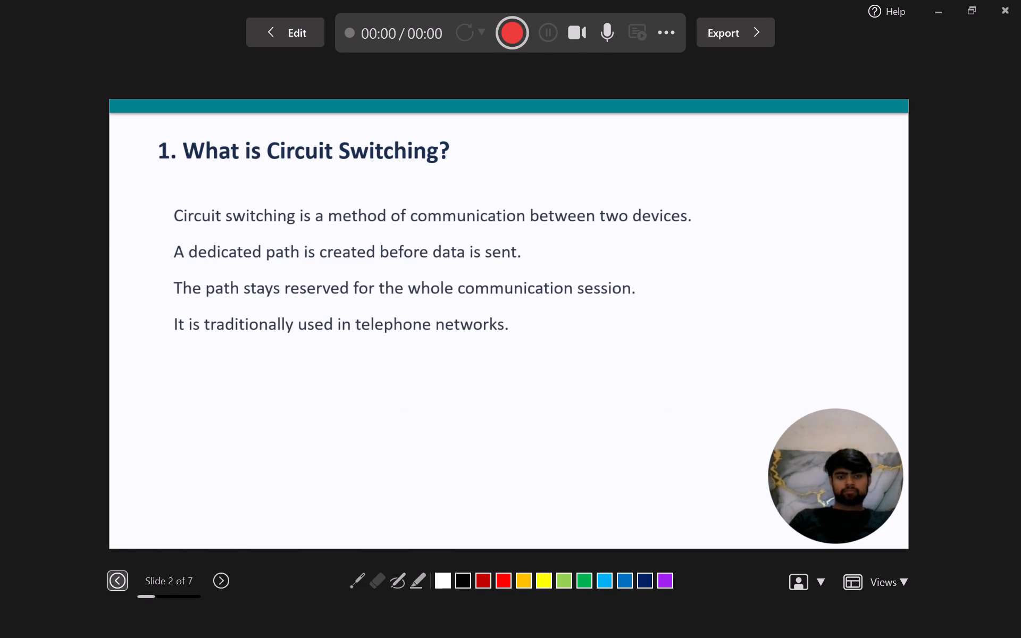
pyautogui.press('Right')
pyautogui.press('Right')
pyautogui.press('Right')
pyautogui.press('Right')
pyautogui.press('Right')
pyautogui.press('Right')
pyautogui.press('Right')
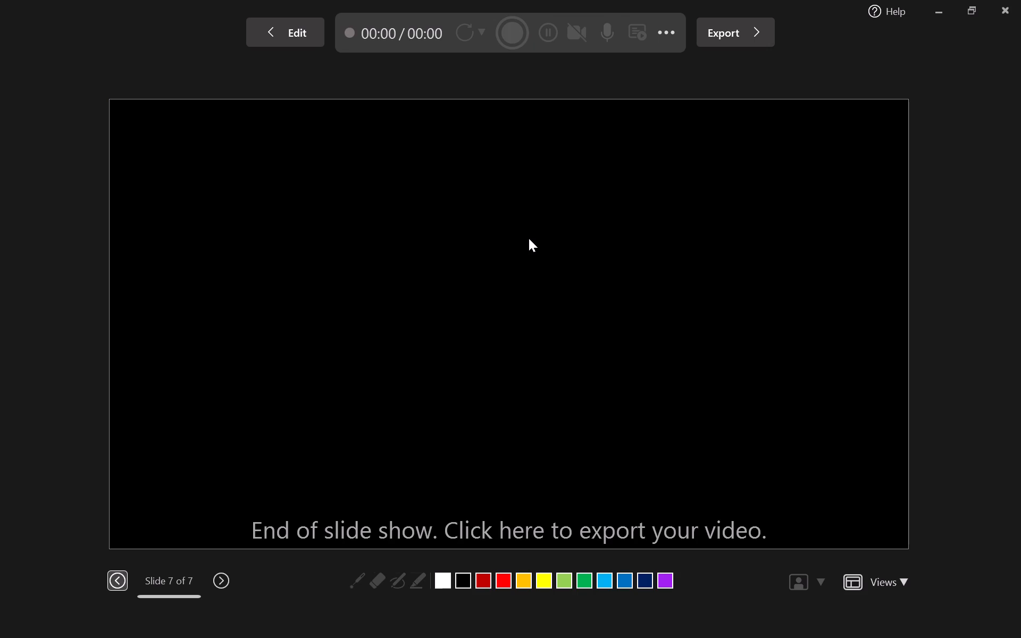
# Go back through the slides from the end of the show to the title slide, slide 1 of 7.
pyautogui.press('Left')
pyautogui.press('Left')
pyautogui.press('Left')
pyautogui.press('Left')
pyautogui.press('Left')
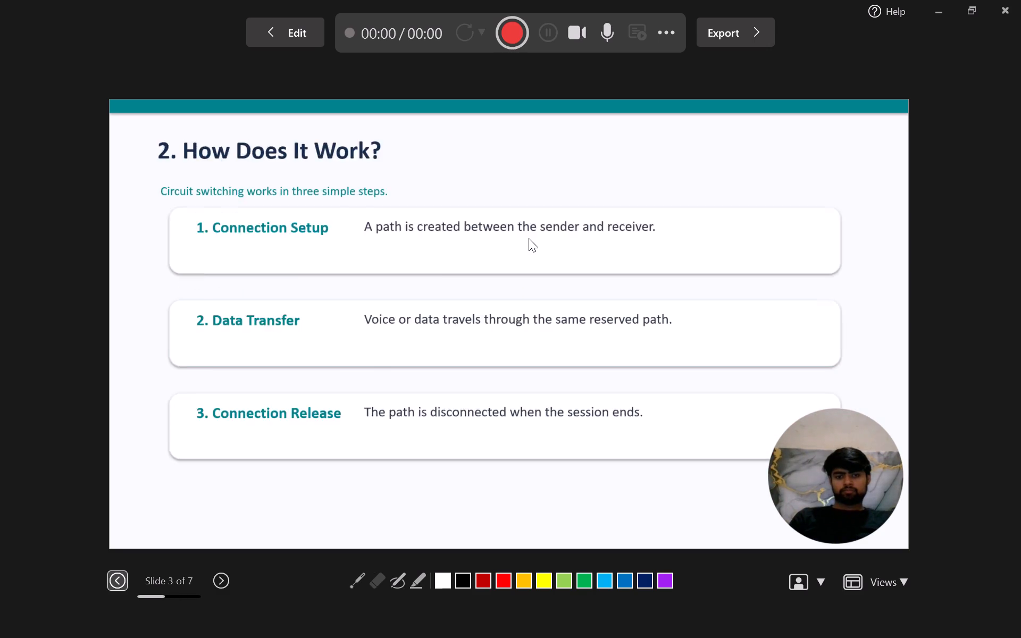
pyautogui.press('Left')
pyautogui.press('Left')
pyautogui.press('Left')
pyautogui.press('Left')
pyautogui.press('Left')
pyautogui.press('Left')
pyautogui.press('Left')
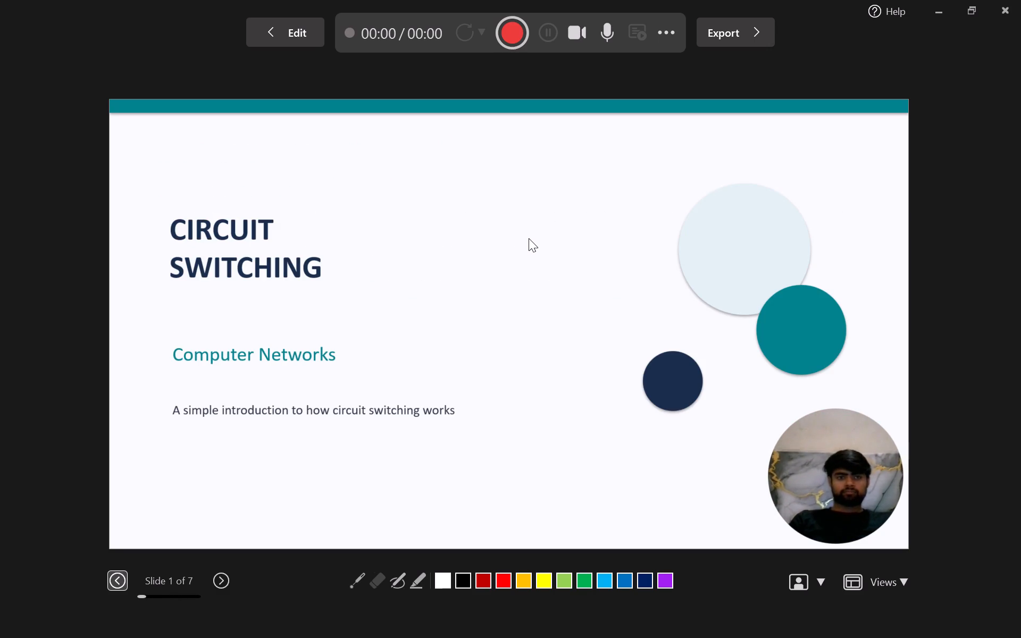
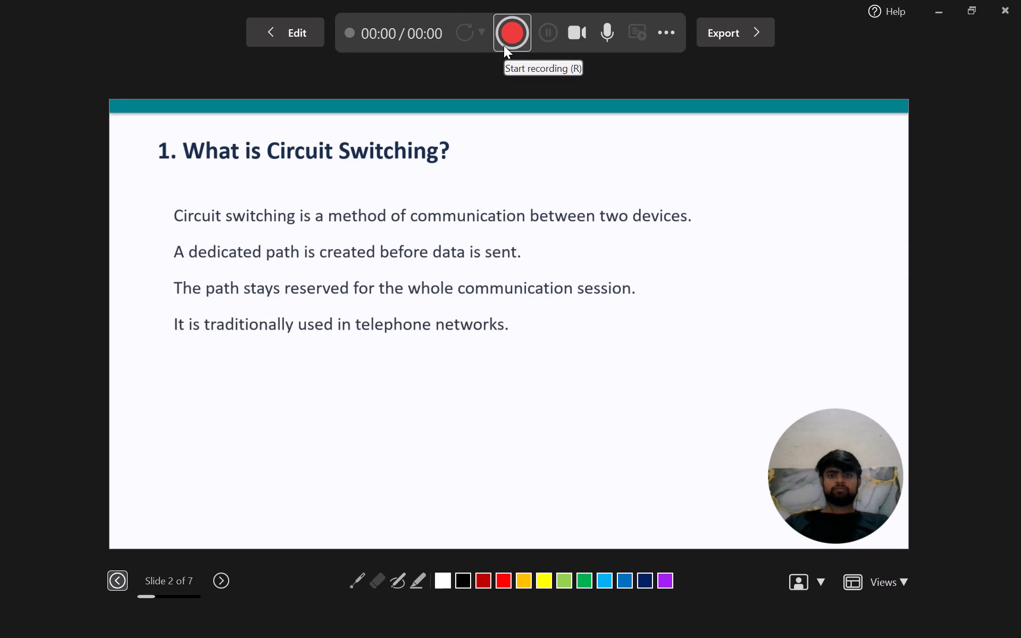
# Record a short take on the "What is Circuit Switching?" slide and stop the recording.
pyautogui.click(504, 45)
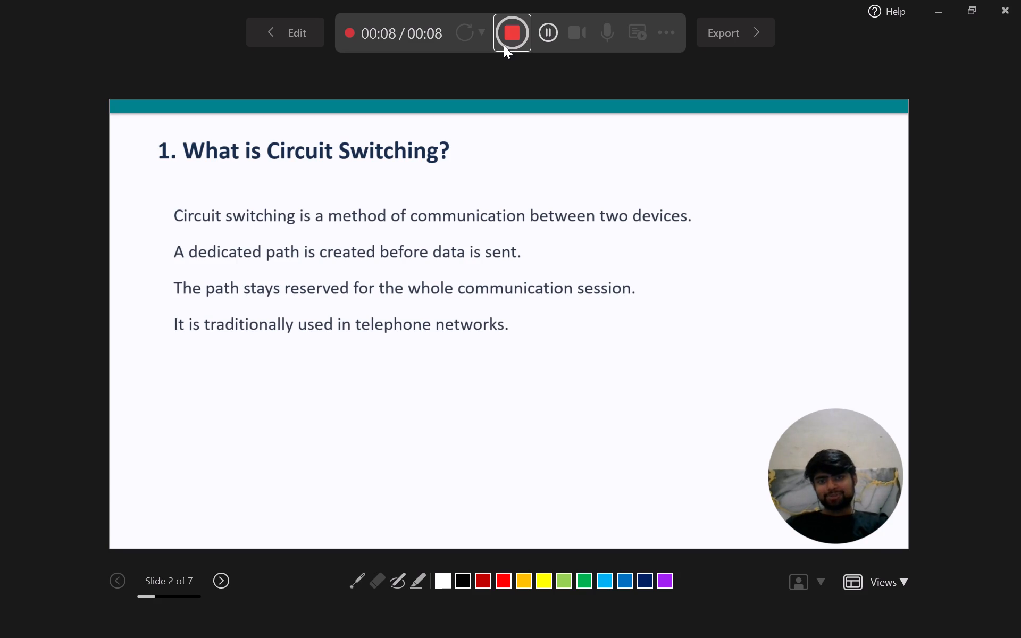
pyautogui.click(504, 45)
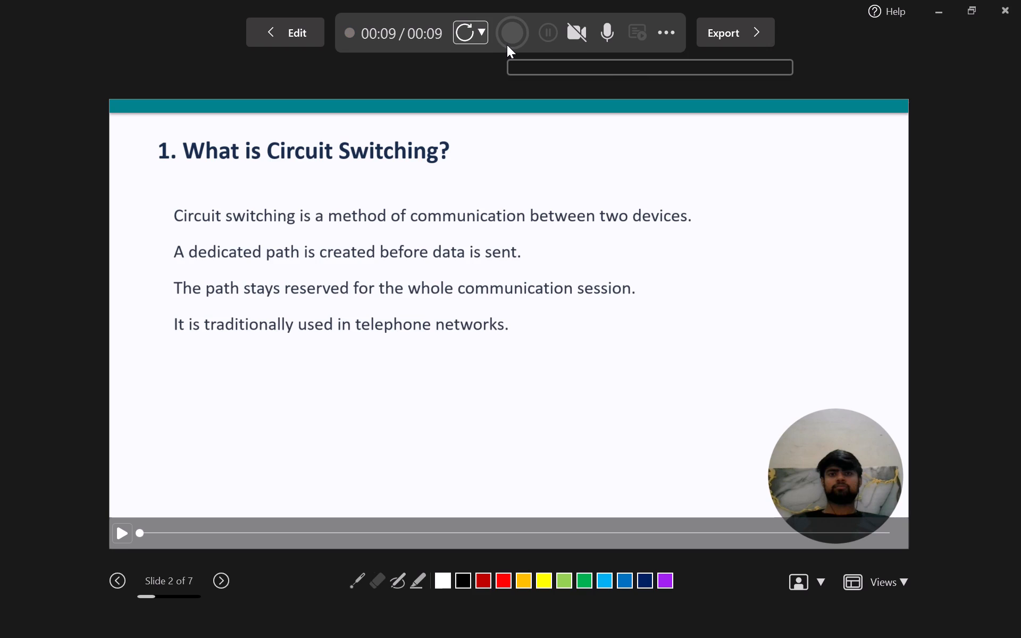
# Retake the video on the current slide only, "What is Circuit Switching?".
pyautogui.click(463, 31)
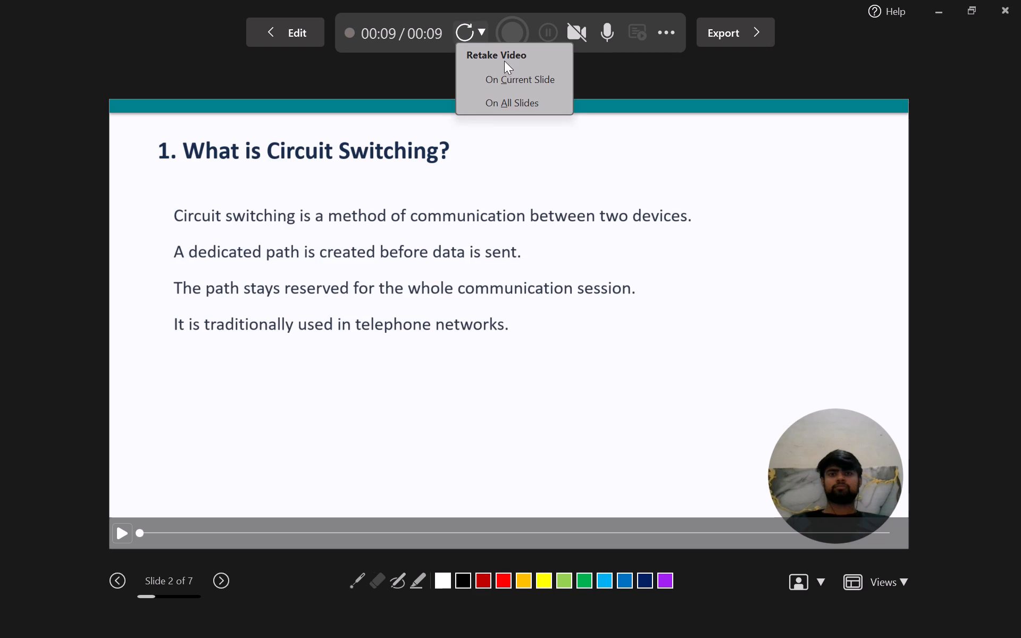
pyautogui.click(514, 82)
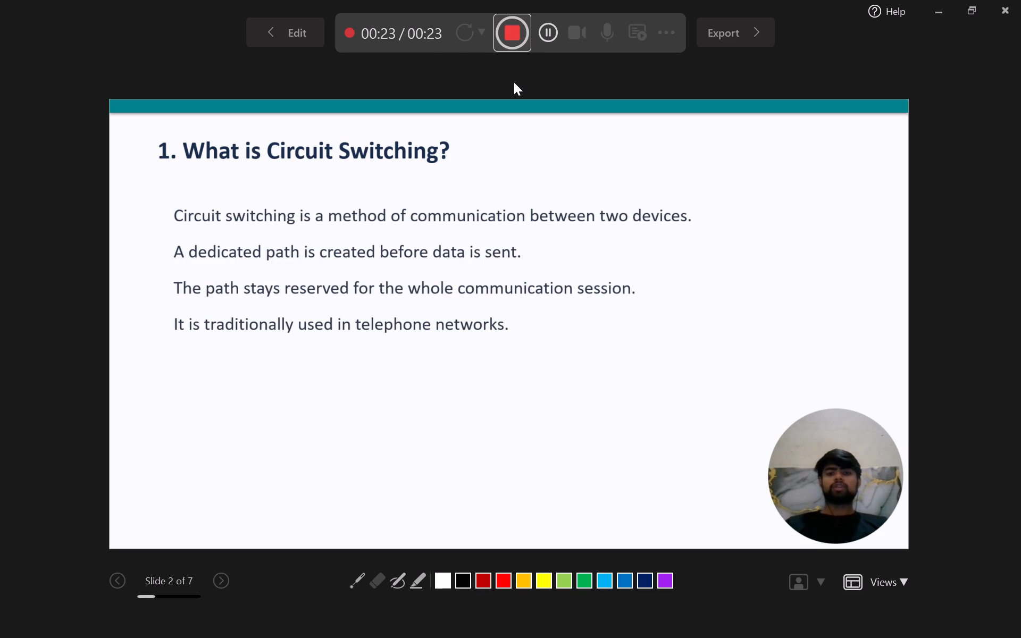
# Try to advance to the following slide during the retake, and stop the recording of "What is Circuit Switching?".
pyautogui.press('Right')
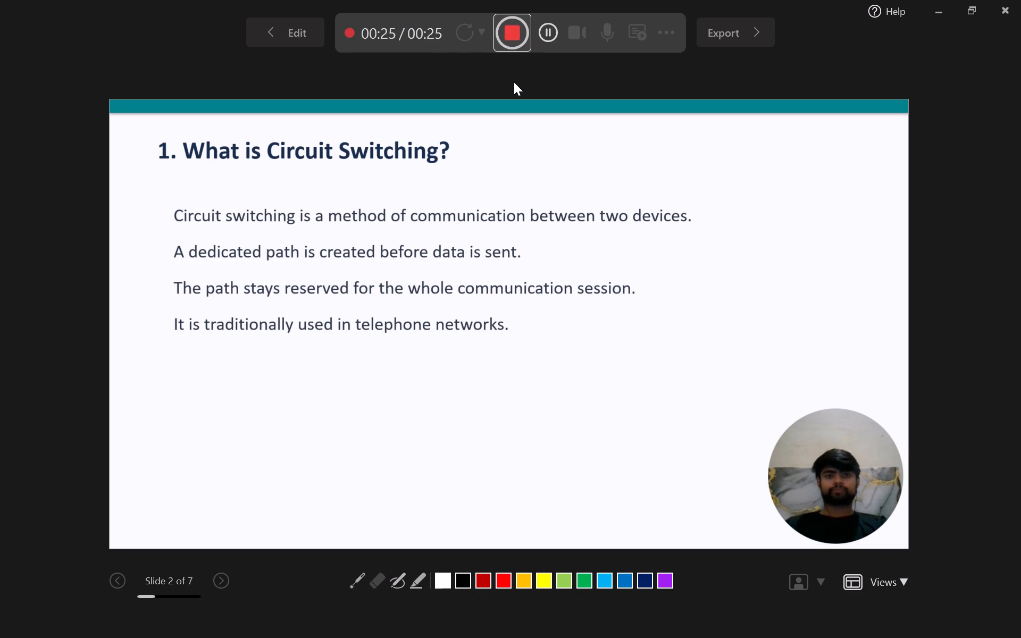
pyautogui.press('Right')
pyautogui.press('Right')
pyautogui.hscroll(-2, 748, 154)
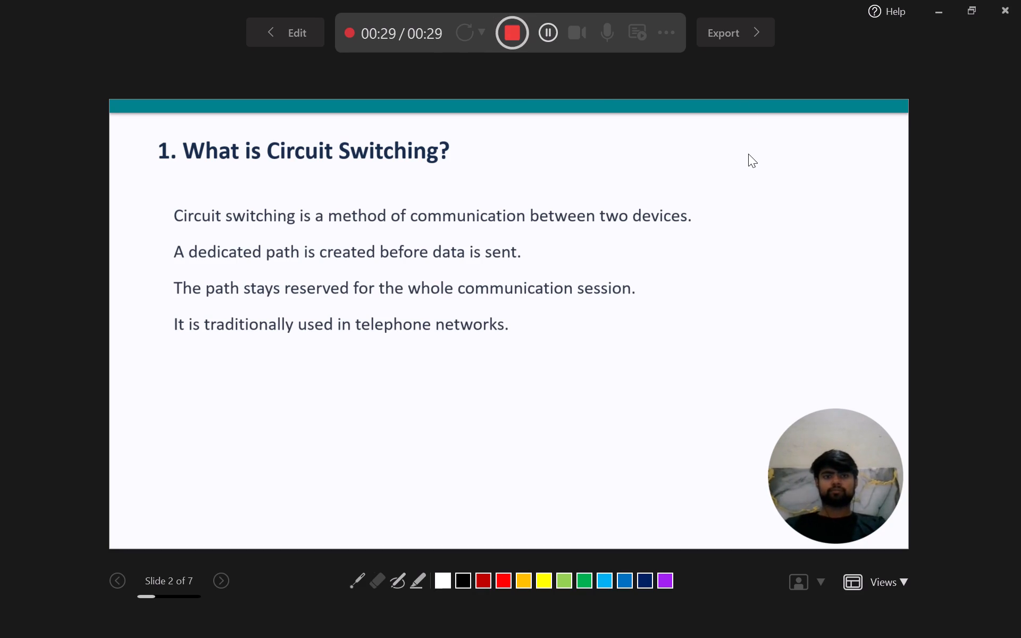
pyautogui.press('Right')
pyautogui.press('Left')
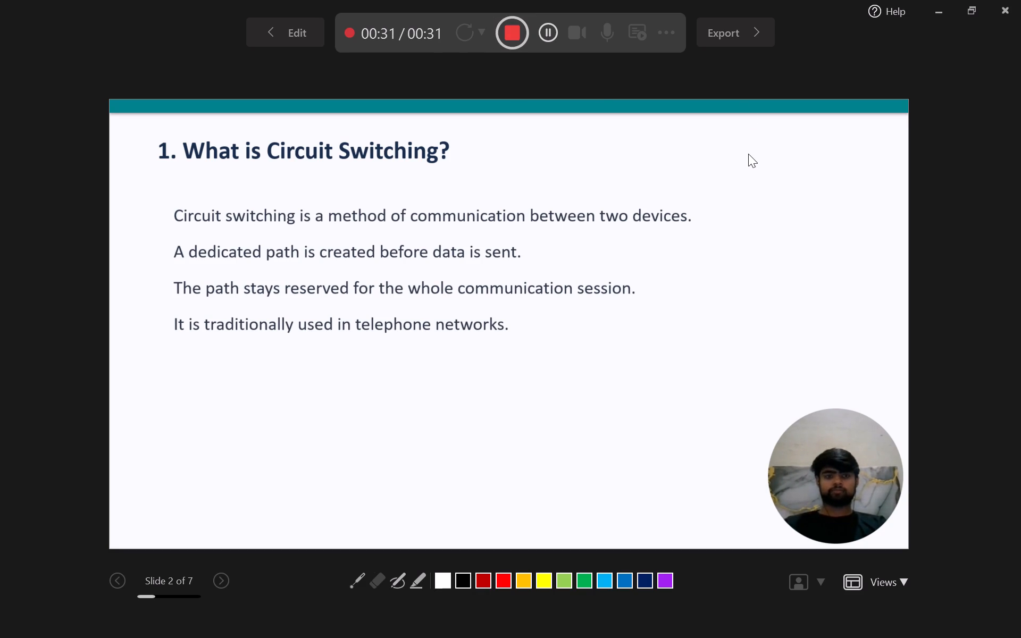
pyautogui.press('Right')
pyautogui.press('Right')
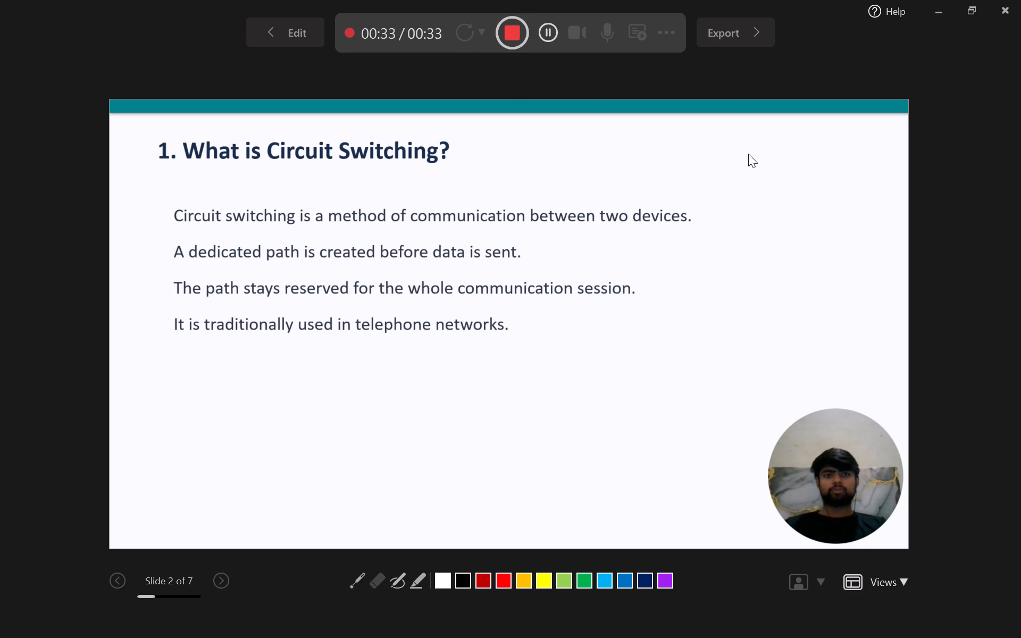
pyautogui.press('Right')
pyautogui.press('Right')
pyautogui.press('Right')
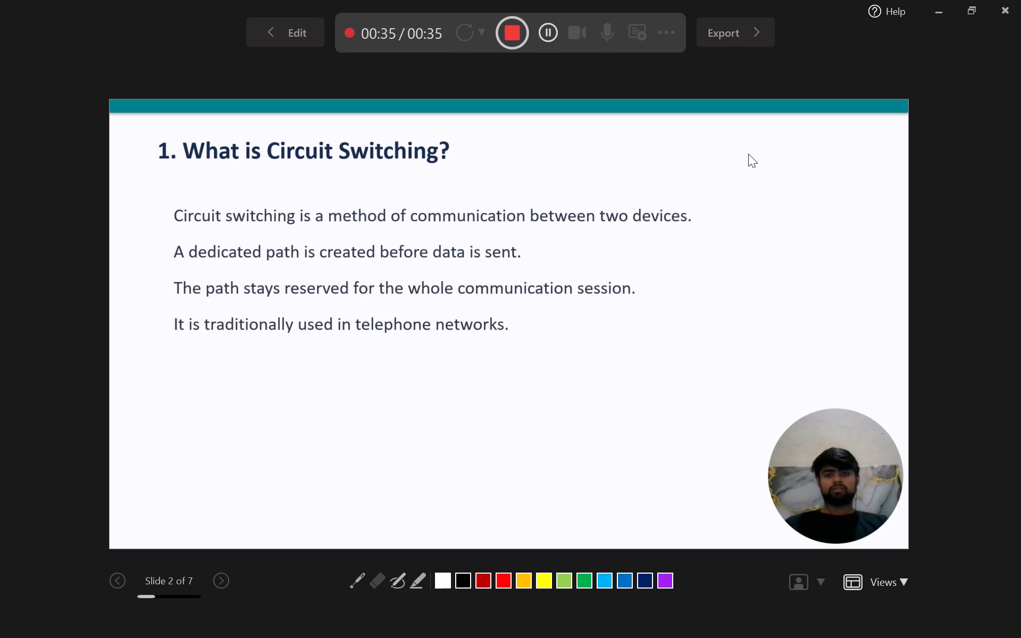
pyautogui.press('Right')
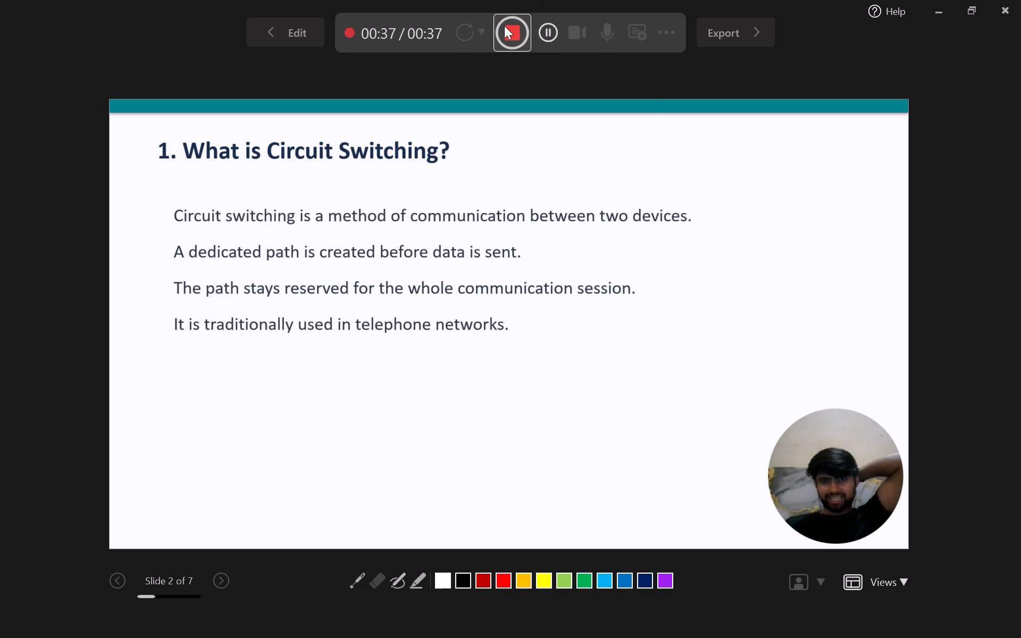
pyautogui.click(504, 26)
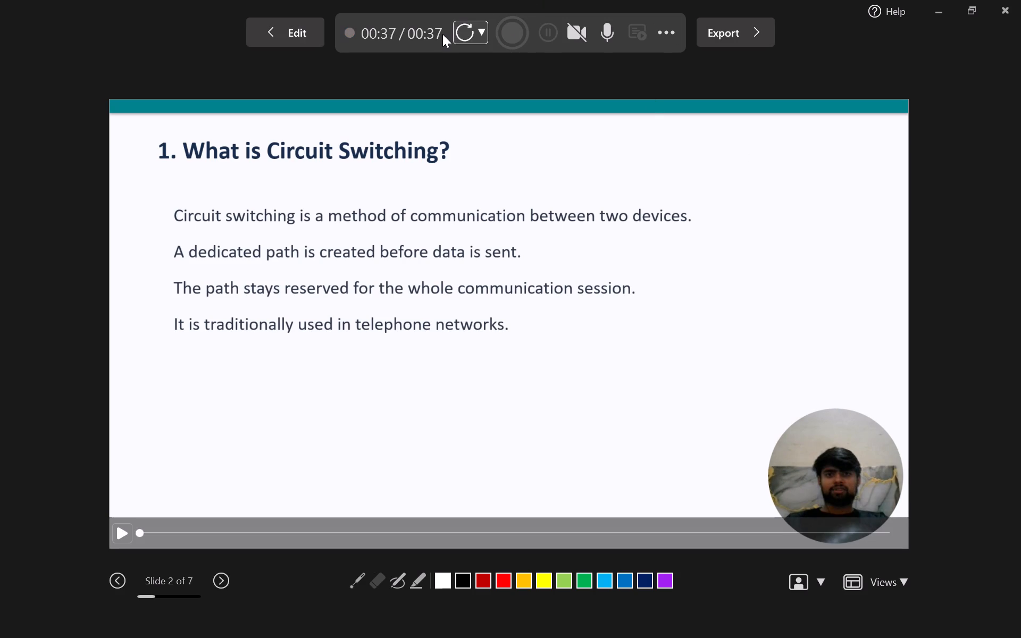
# Move on to the "How Does It Work?" slide and open the Retake Video options.
pyautogui.press('Right')
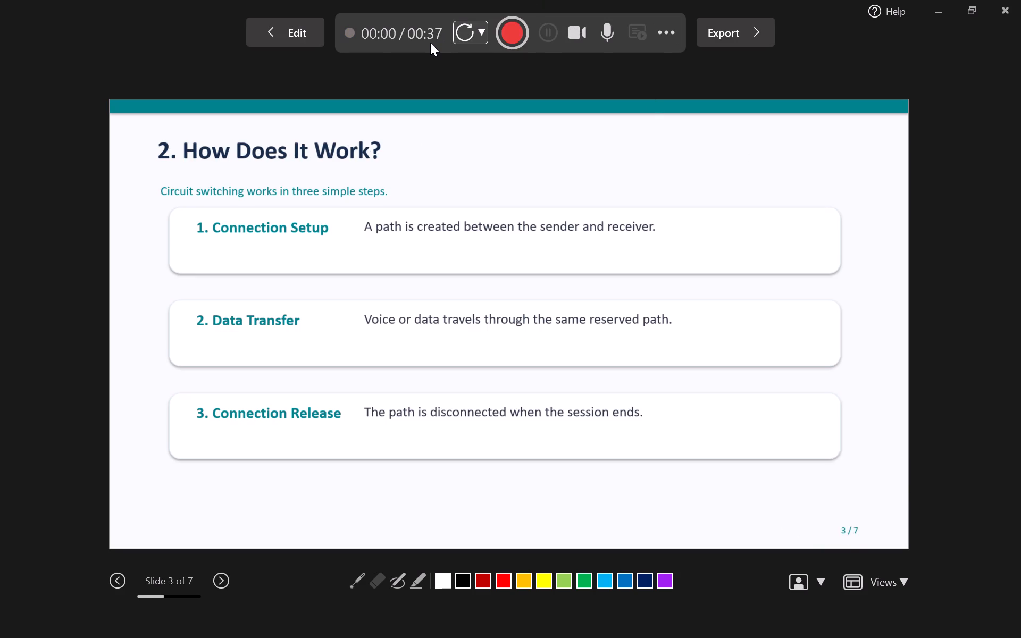
pyautogui.click(467, 30)
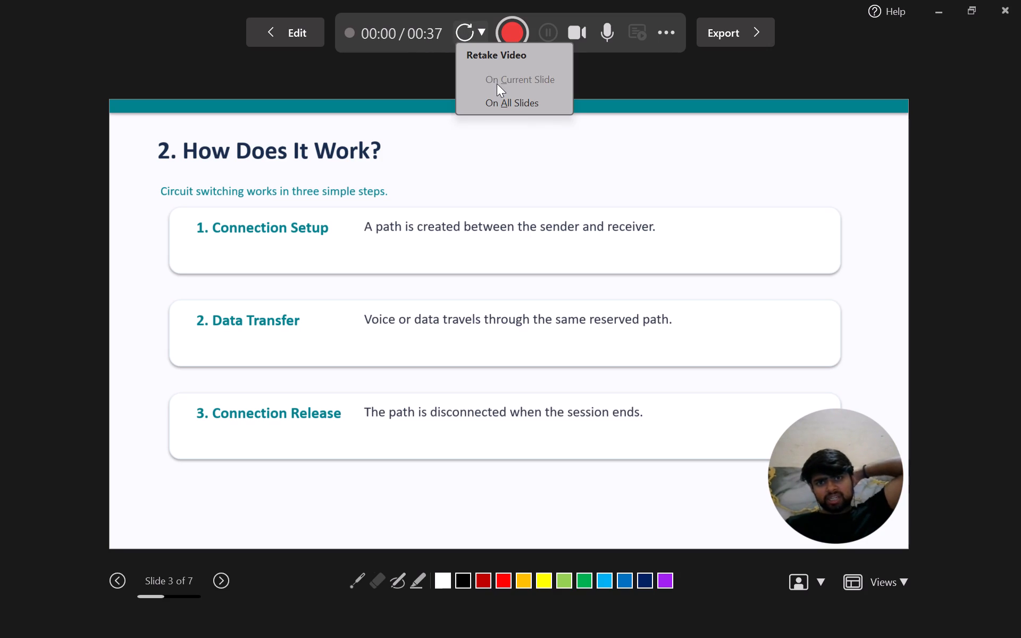
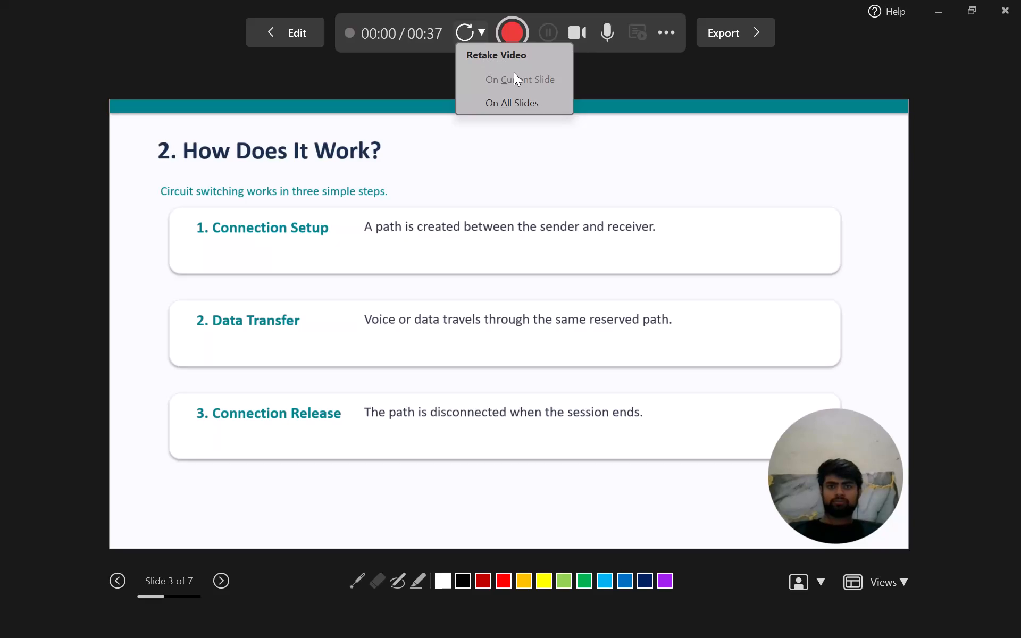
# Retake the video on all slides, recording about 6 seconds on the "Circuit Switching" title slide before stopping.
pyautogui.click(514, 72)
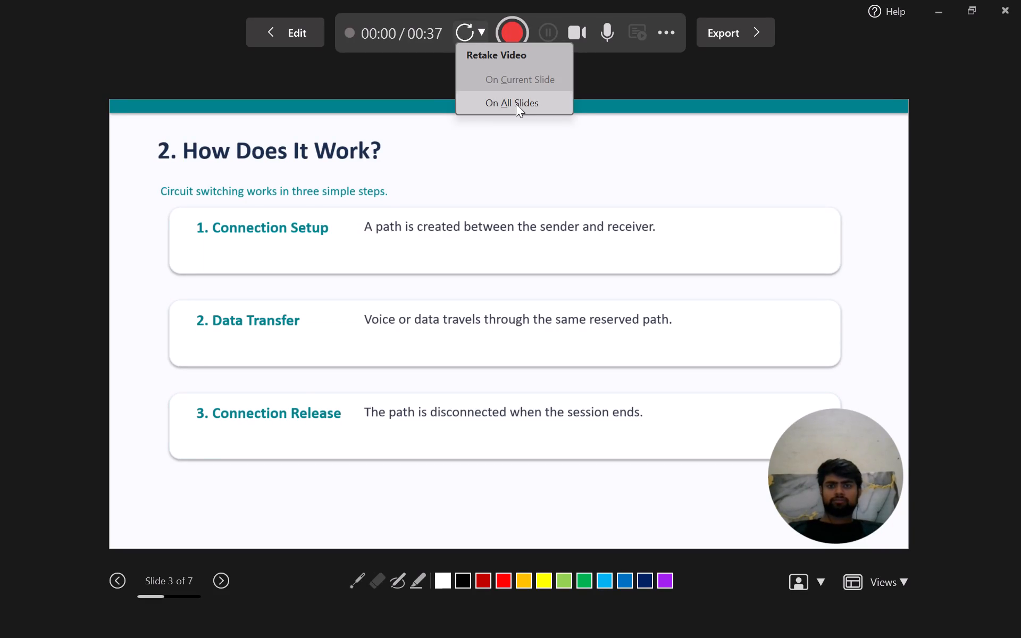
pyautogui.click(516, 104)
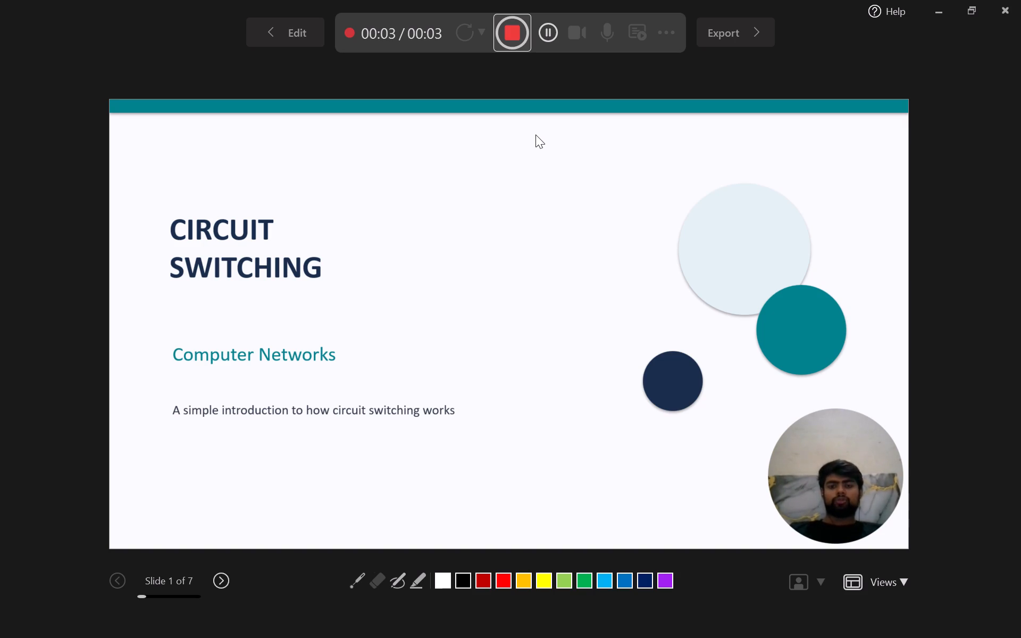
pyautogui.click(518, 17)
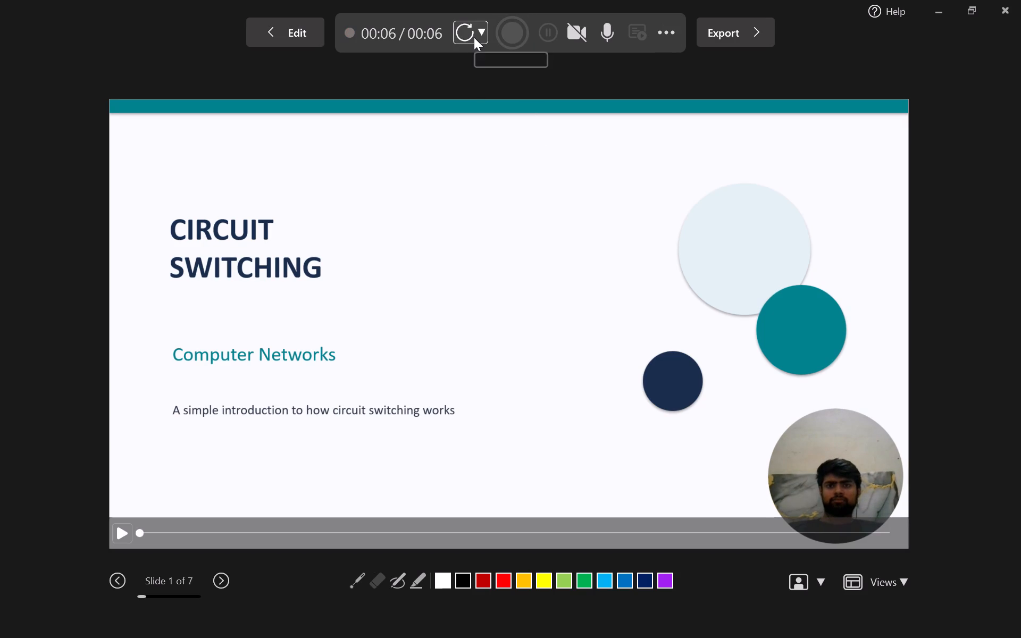
# Retake the video on all slides again, recording about 3 seconds on the title slide before stopping.
pyautogui.click(474, 37)
pyautogui.click(513, 111)
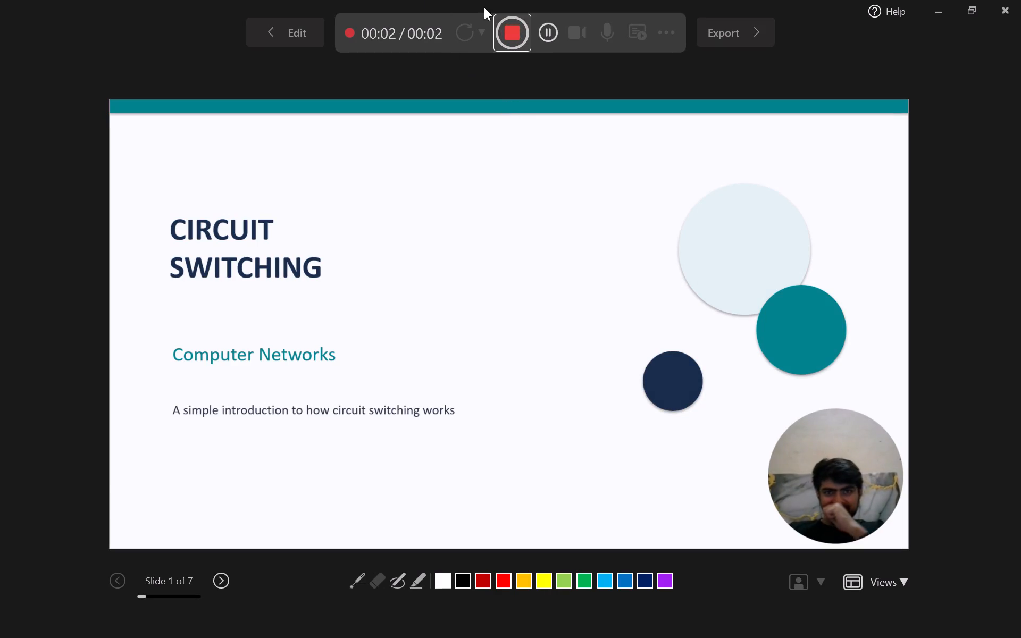
pyautogui.click(522, 44)
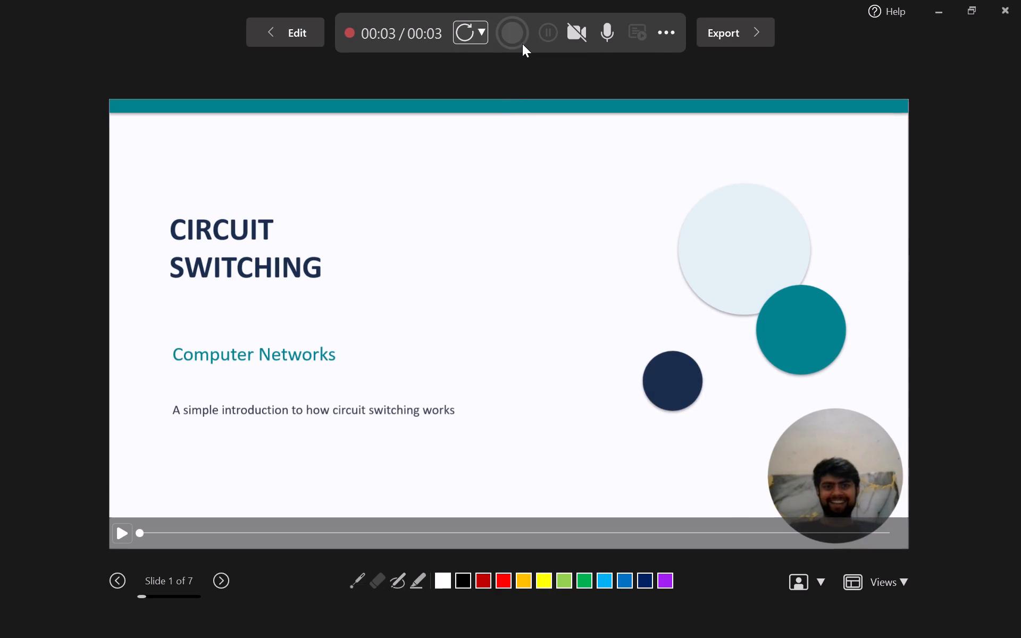
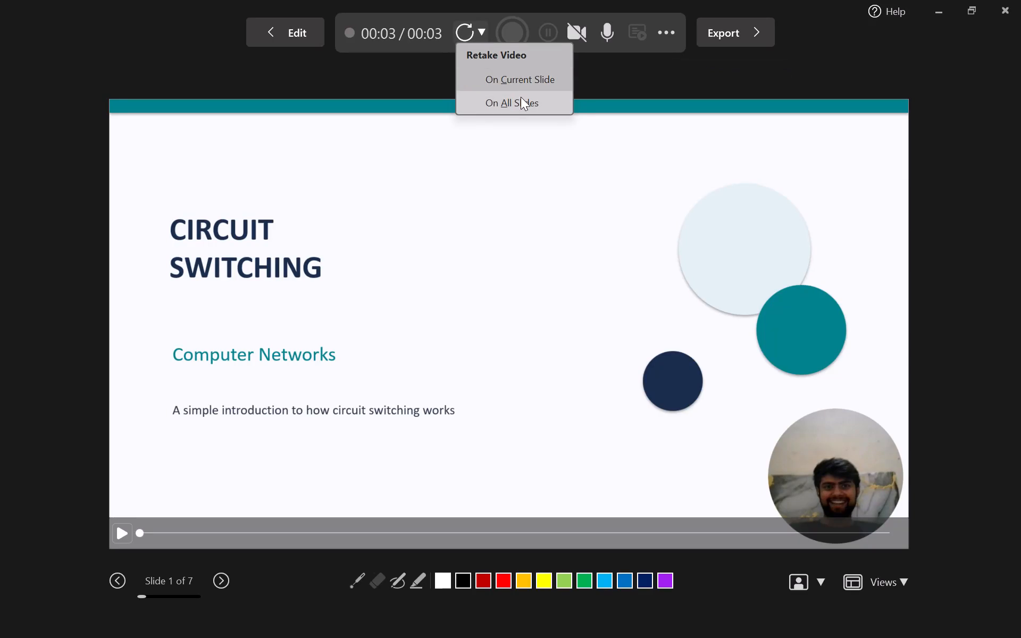
# Retake the video on all slides, recording about 15 seconds on the "Circuit Switching" title slide before stopping.
pyautogui.click(521, 97)
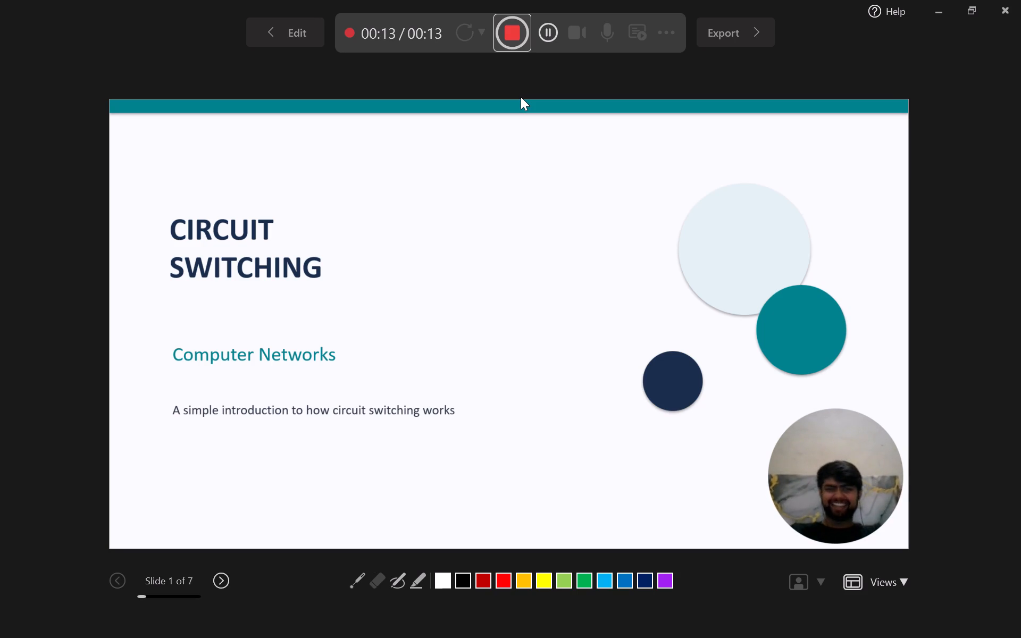
pyautogui.click(515, 25)
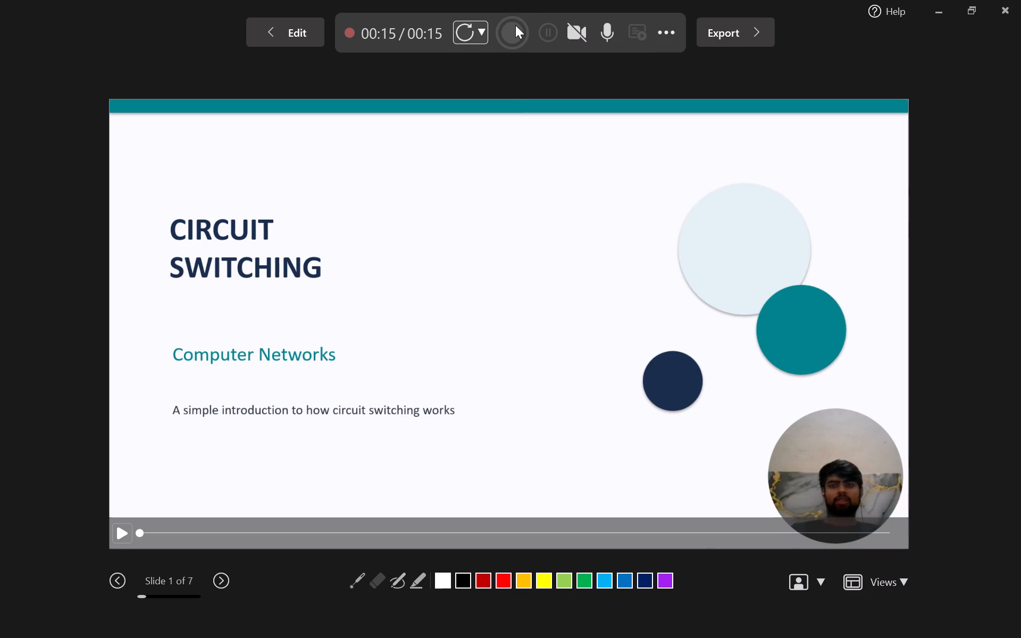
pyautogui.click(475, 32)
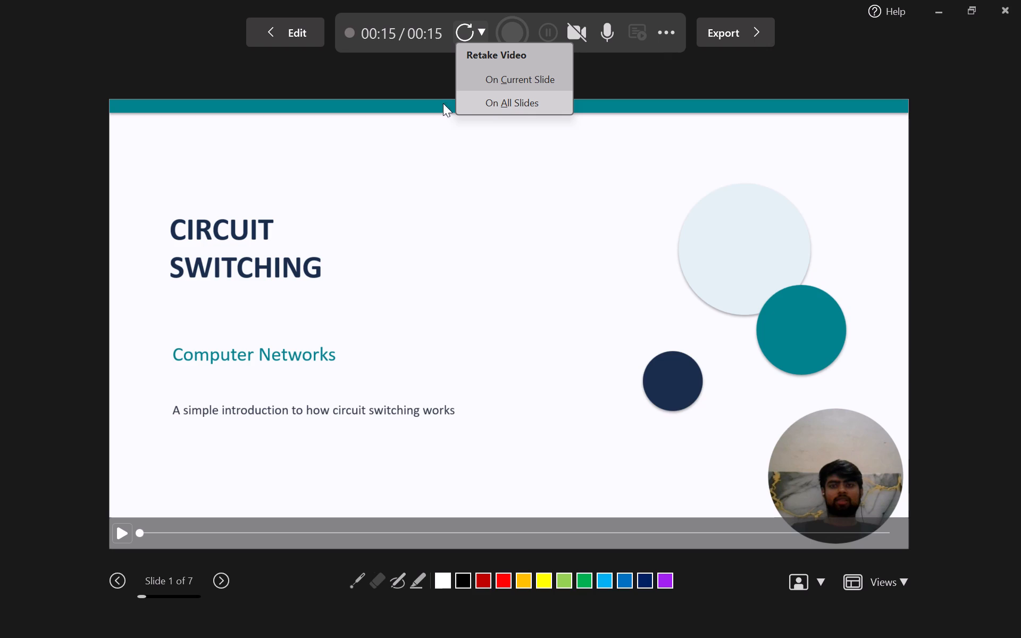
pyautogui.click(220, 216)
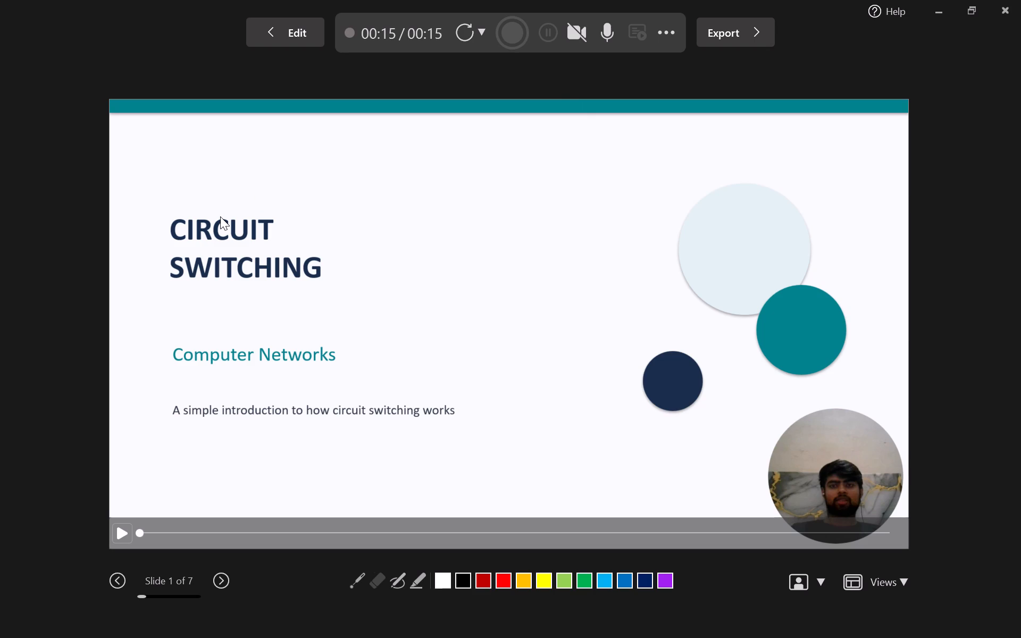
# Play back the recorded take on the "Circuit Switching" title slide to review it.
pyautogui.click(114, 540)
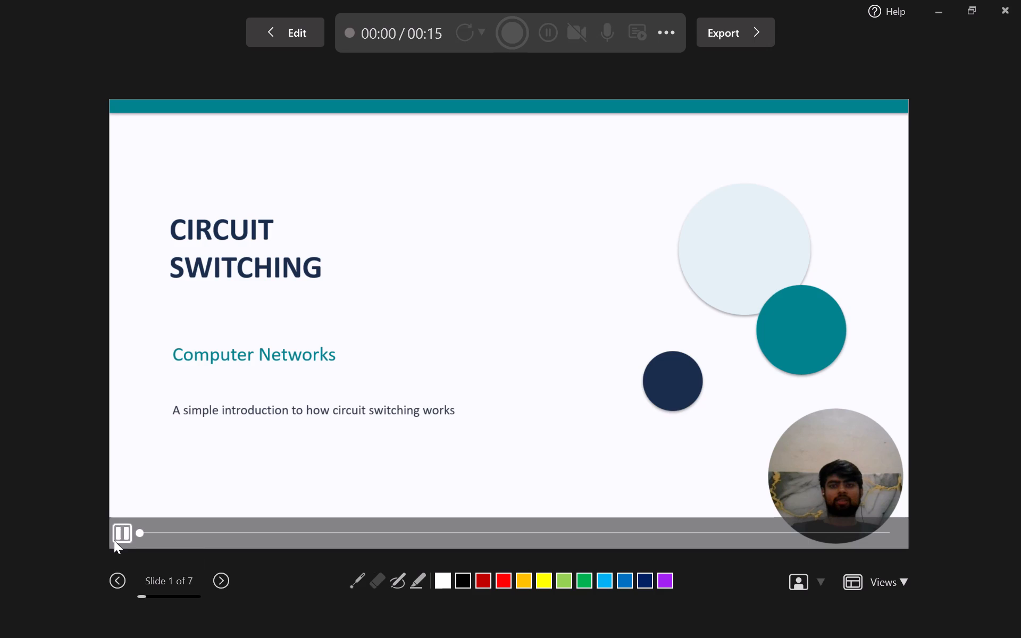
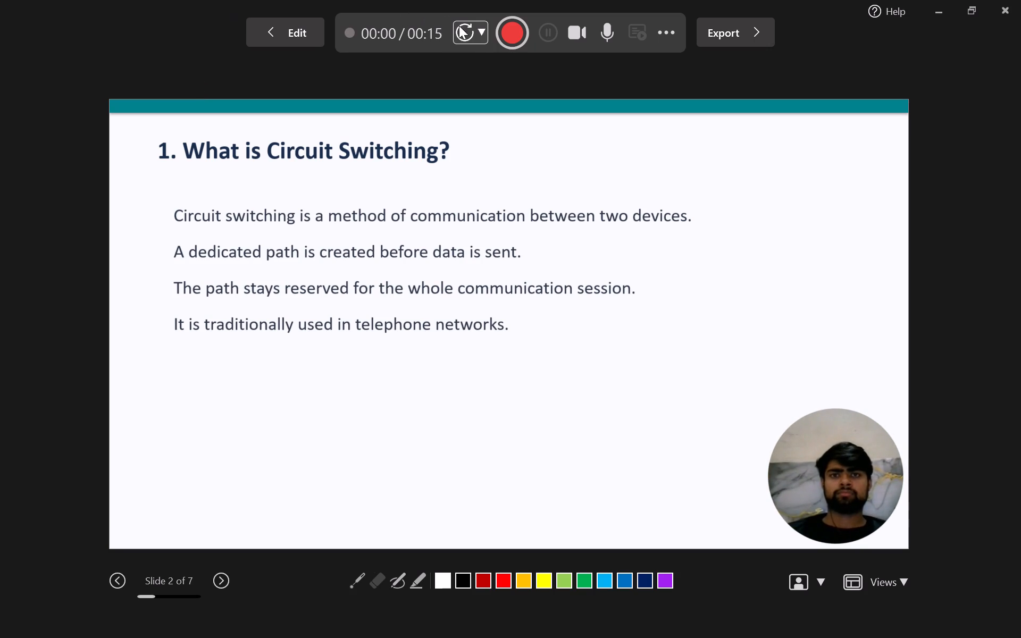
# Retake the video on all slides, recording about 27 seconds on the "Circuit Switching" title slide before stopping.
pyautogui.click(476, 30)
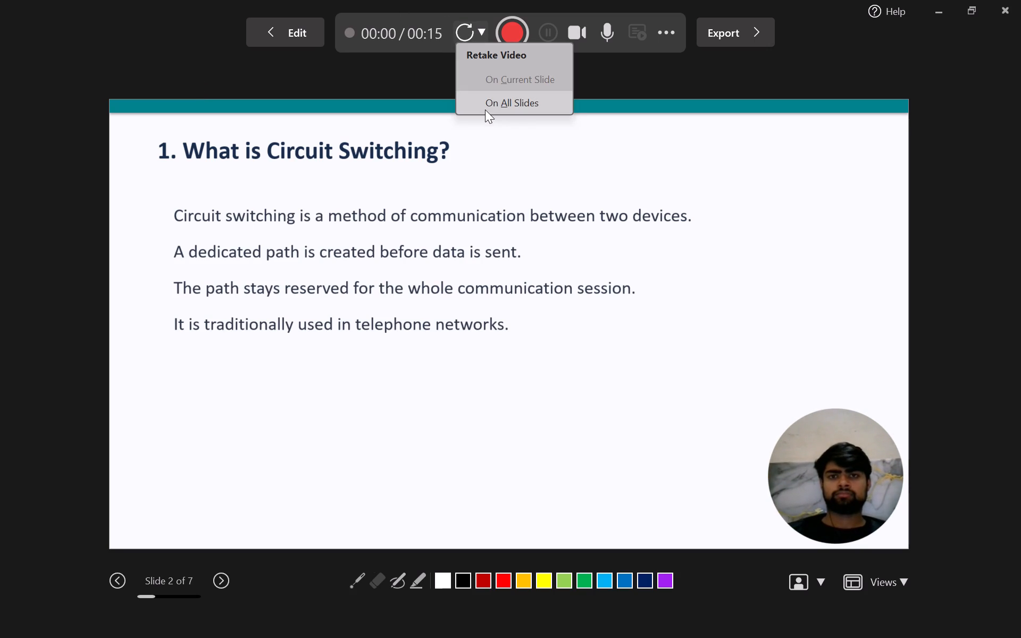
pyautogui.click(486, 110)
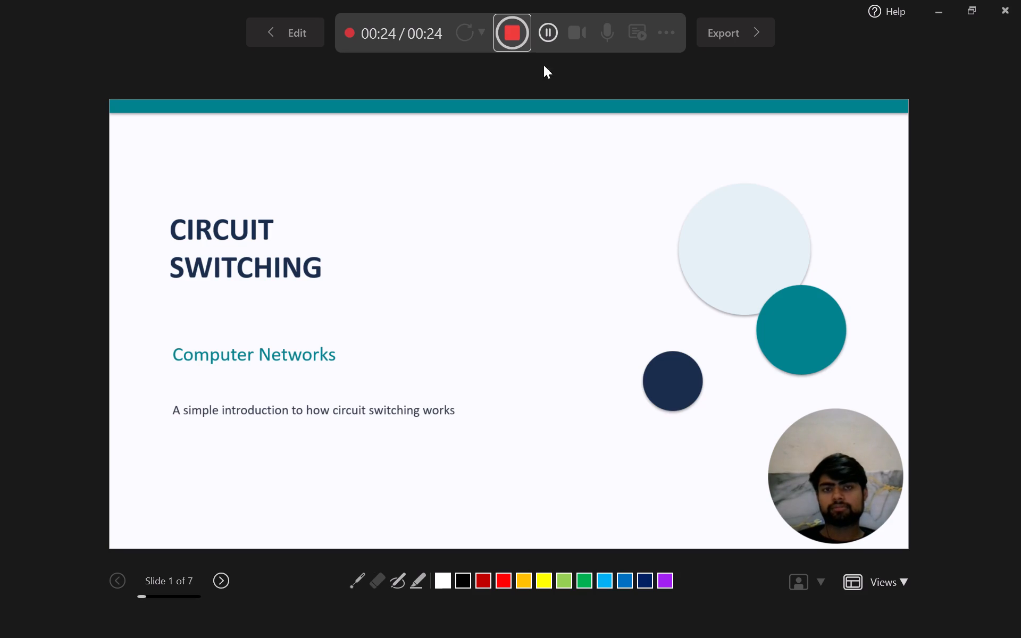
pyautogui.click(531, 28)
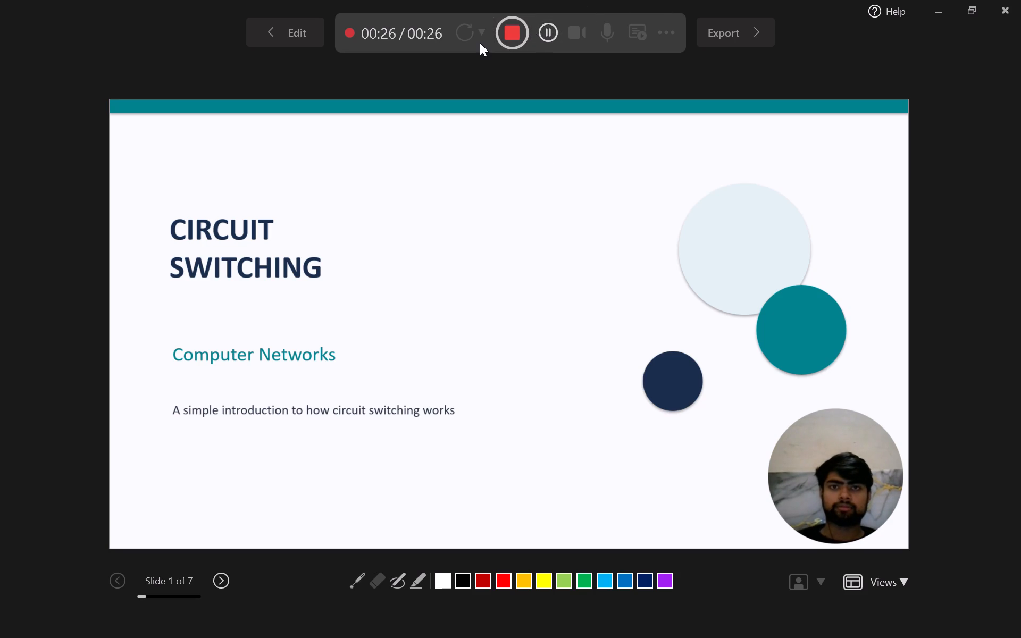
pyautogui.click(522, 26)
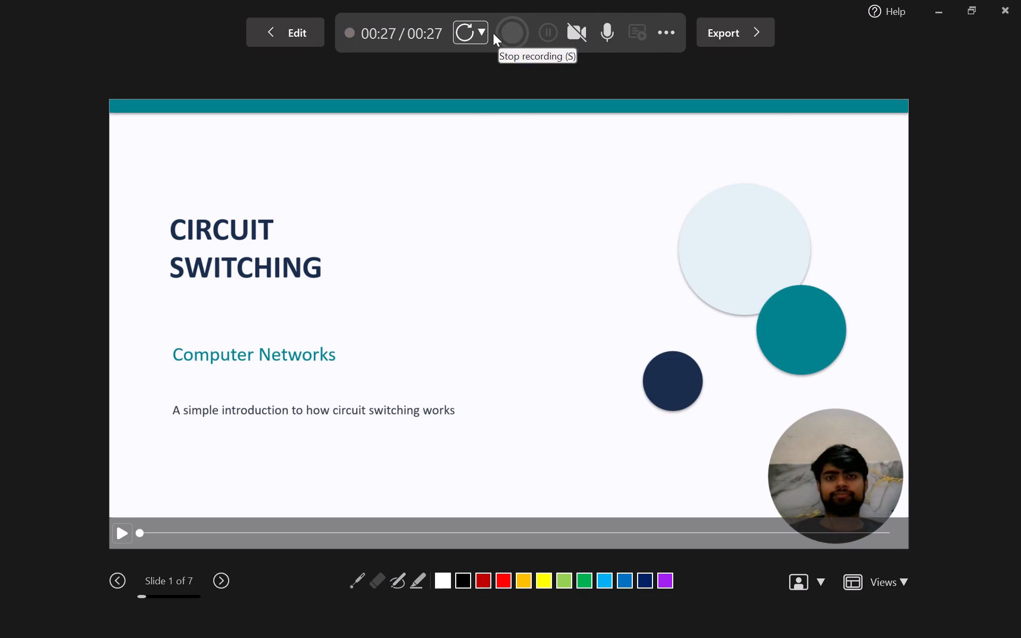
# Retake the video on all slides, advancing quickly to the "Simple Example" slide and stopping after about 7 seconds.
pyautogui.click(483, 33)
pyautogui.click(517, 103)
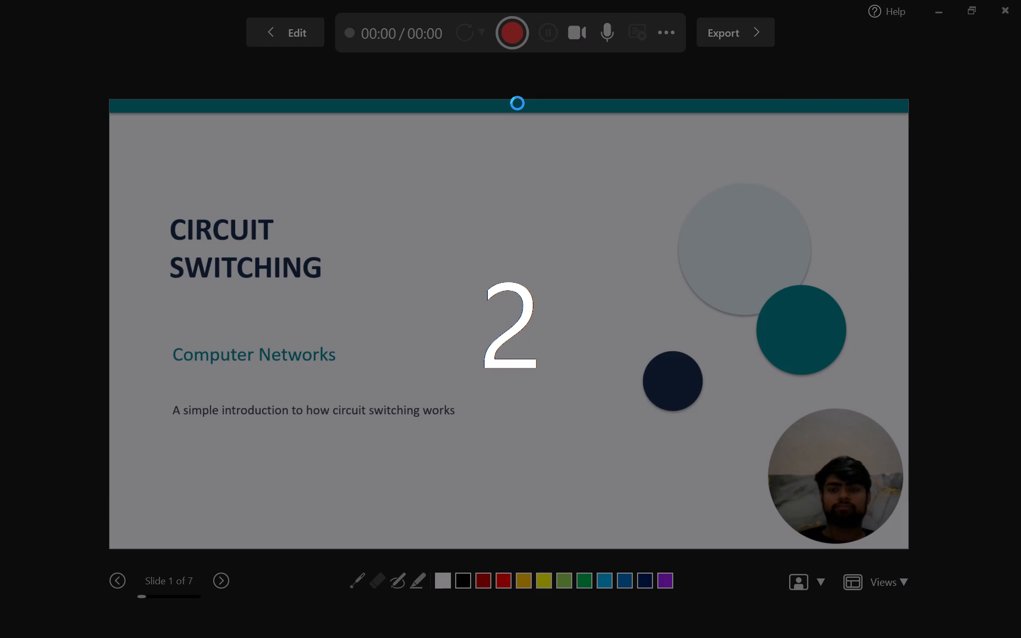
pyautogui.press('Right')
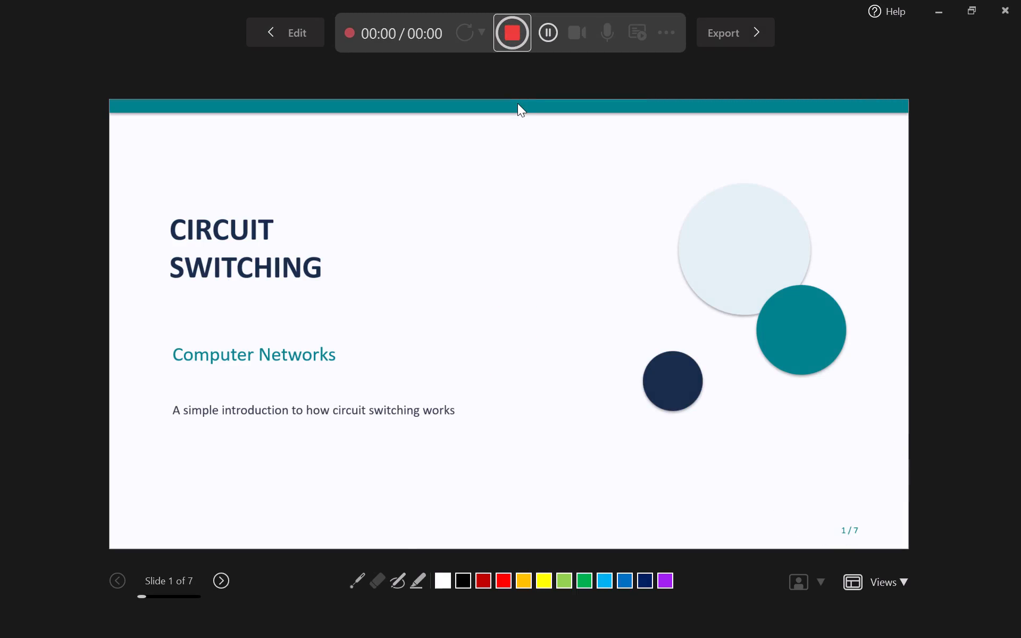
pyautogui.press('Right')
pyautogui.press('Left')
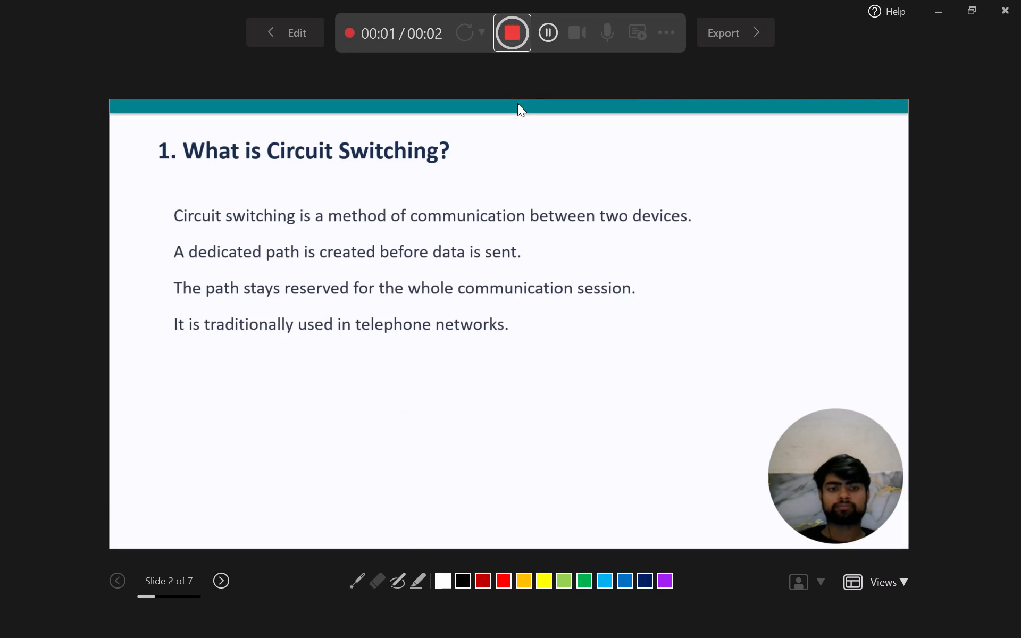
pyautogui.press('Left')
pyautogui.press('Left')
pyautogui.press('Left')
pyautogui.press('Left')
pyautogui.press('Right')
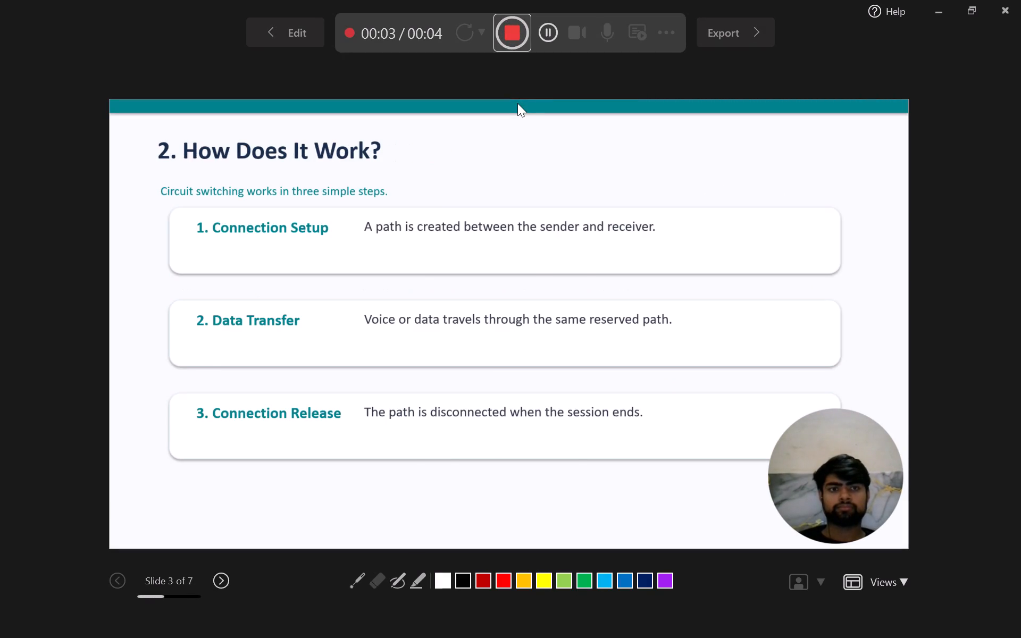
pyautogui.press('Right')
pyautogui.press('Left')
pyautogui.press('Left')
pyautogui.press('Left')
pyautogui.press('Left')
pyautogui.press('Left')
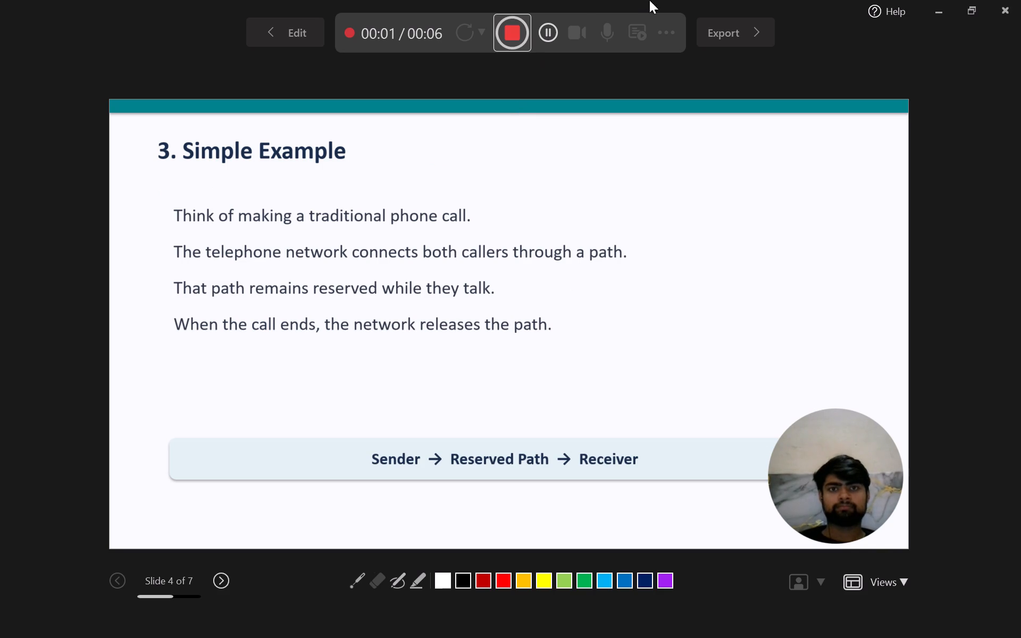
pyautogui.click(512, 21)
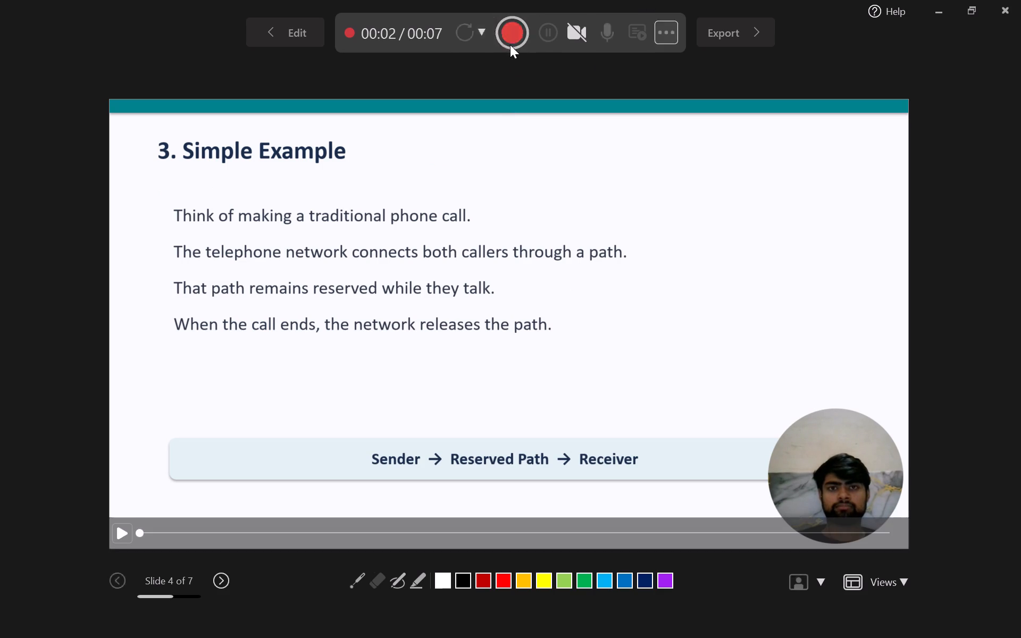
# Retake the video on all slides, recording about 18 seconds on the title slide before advancing to "What is Circuit Switching?".
pyautogui.click(465, 20)
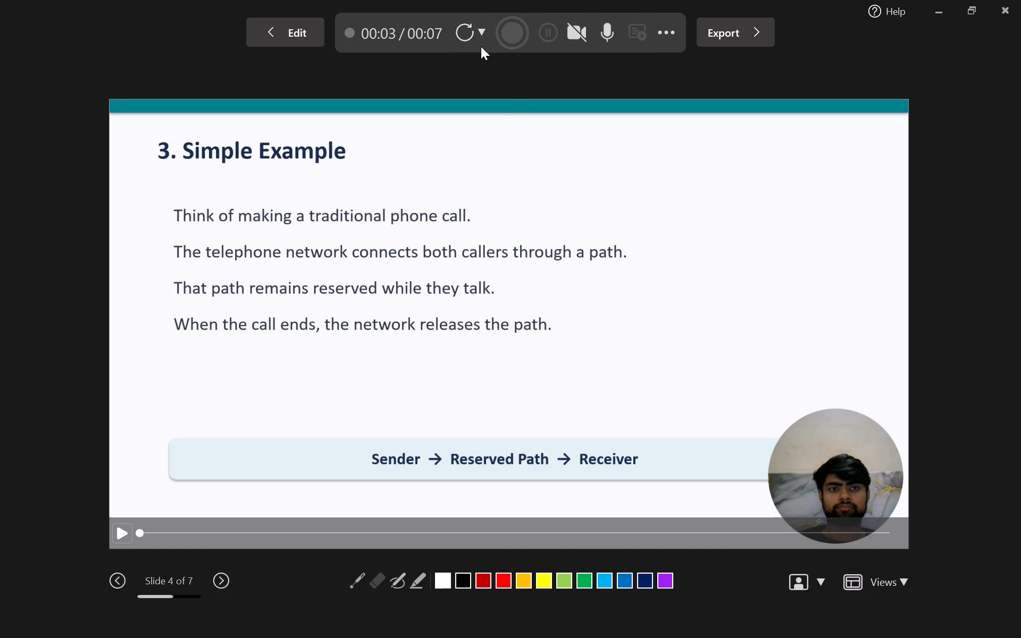
pyautogui.click(467, 26)
pyautogui.click(503, 98)
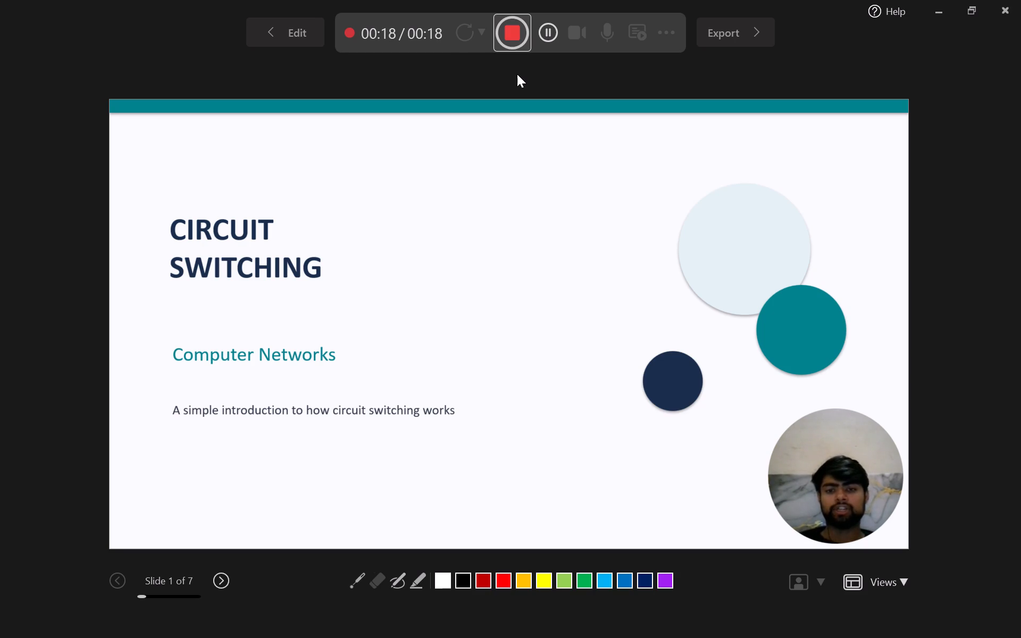
pyautogui.press('Right')
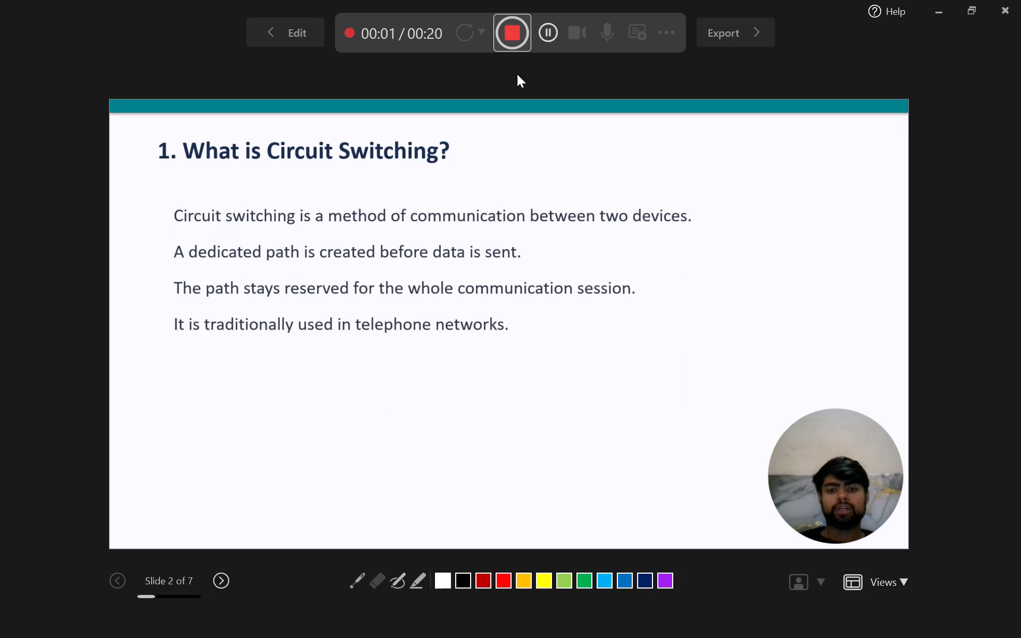
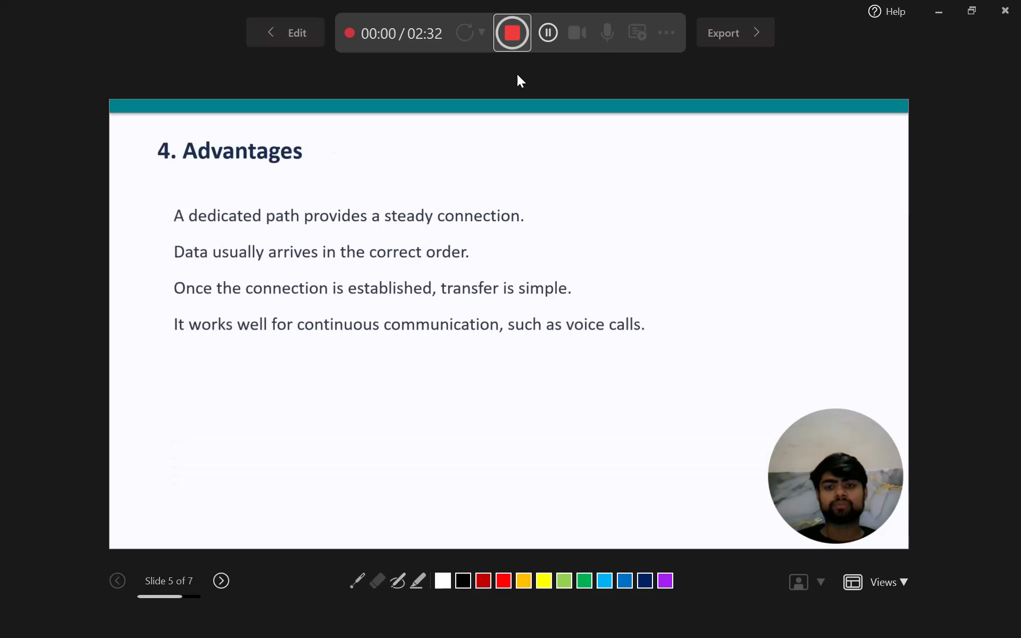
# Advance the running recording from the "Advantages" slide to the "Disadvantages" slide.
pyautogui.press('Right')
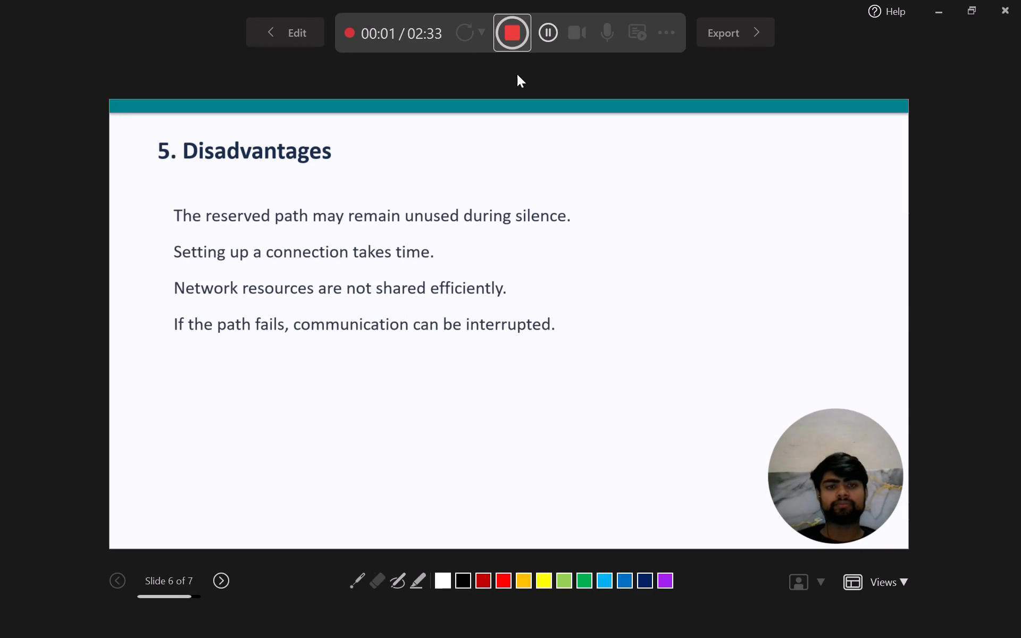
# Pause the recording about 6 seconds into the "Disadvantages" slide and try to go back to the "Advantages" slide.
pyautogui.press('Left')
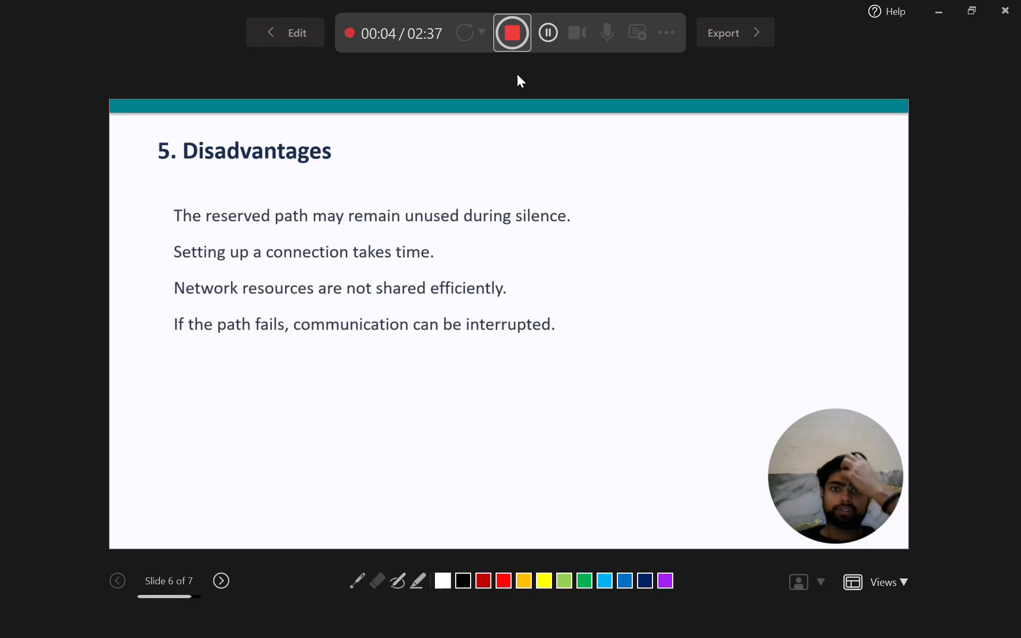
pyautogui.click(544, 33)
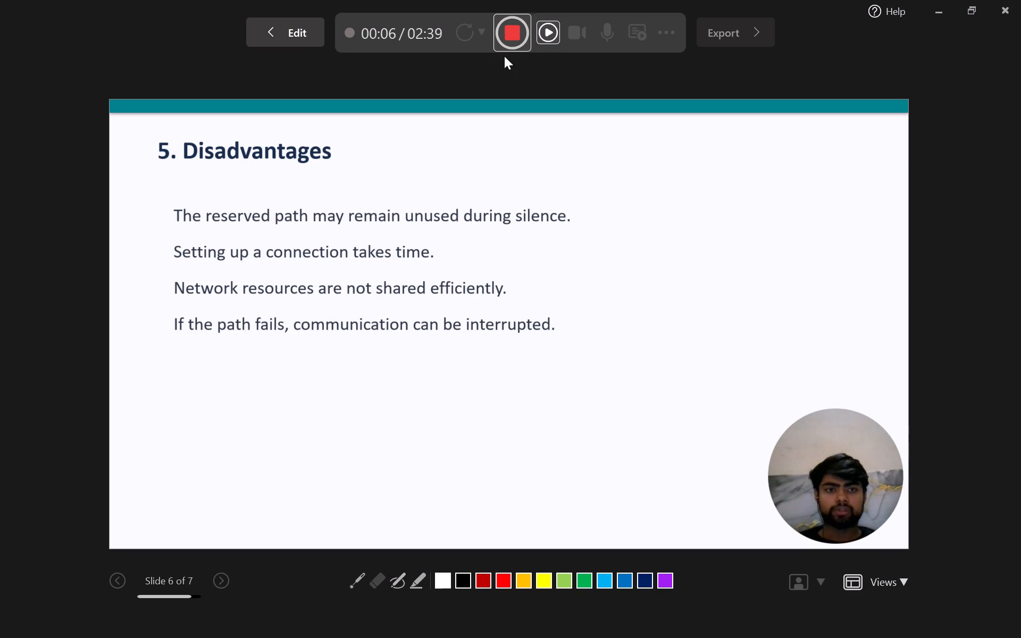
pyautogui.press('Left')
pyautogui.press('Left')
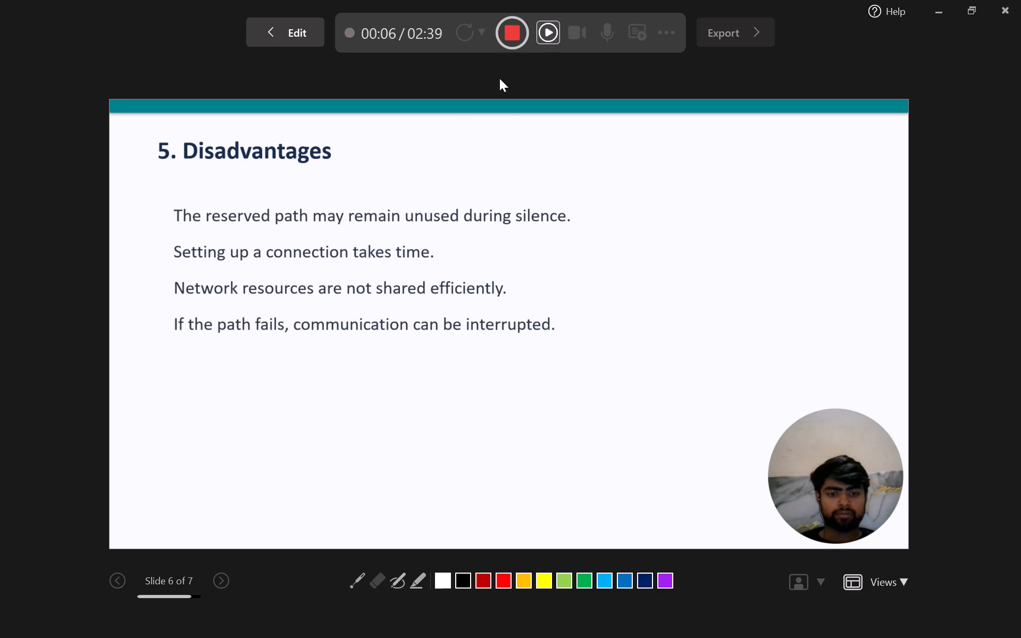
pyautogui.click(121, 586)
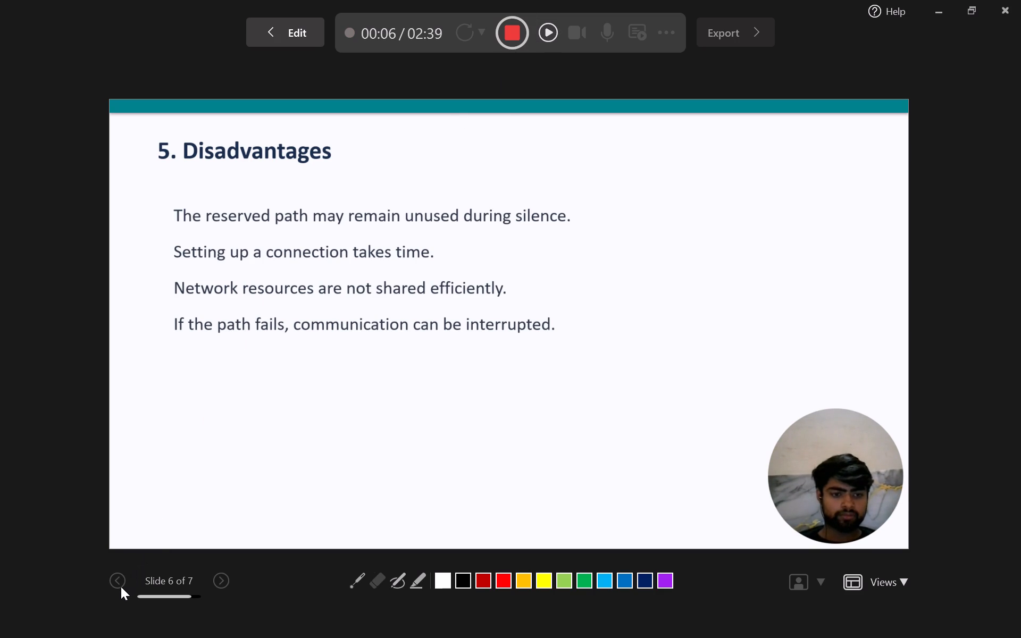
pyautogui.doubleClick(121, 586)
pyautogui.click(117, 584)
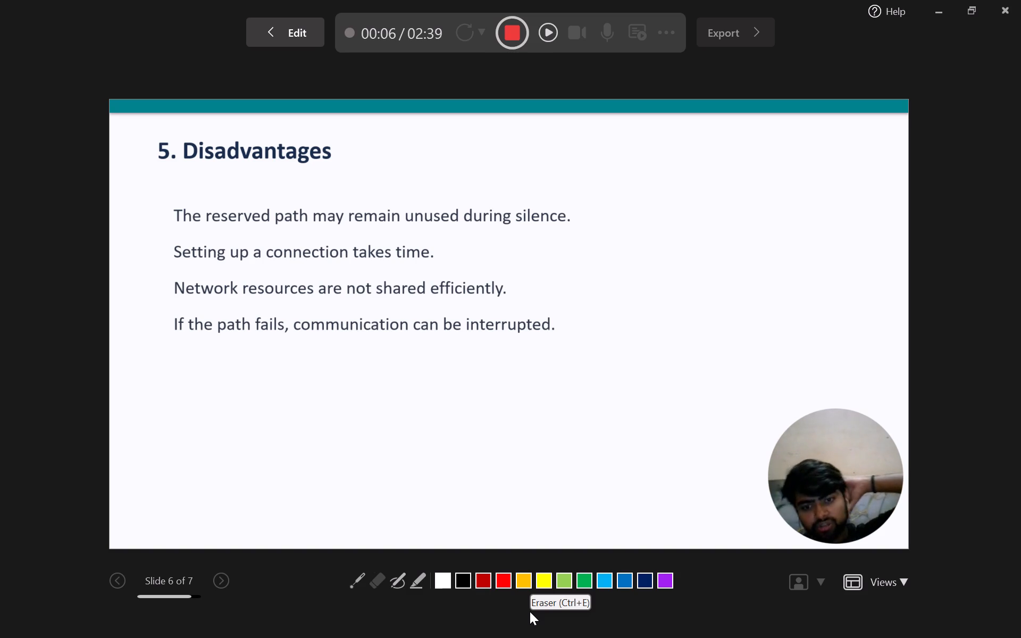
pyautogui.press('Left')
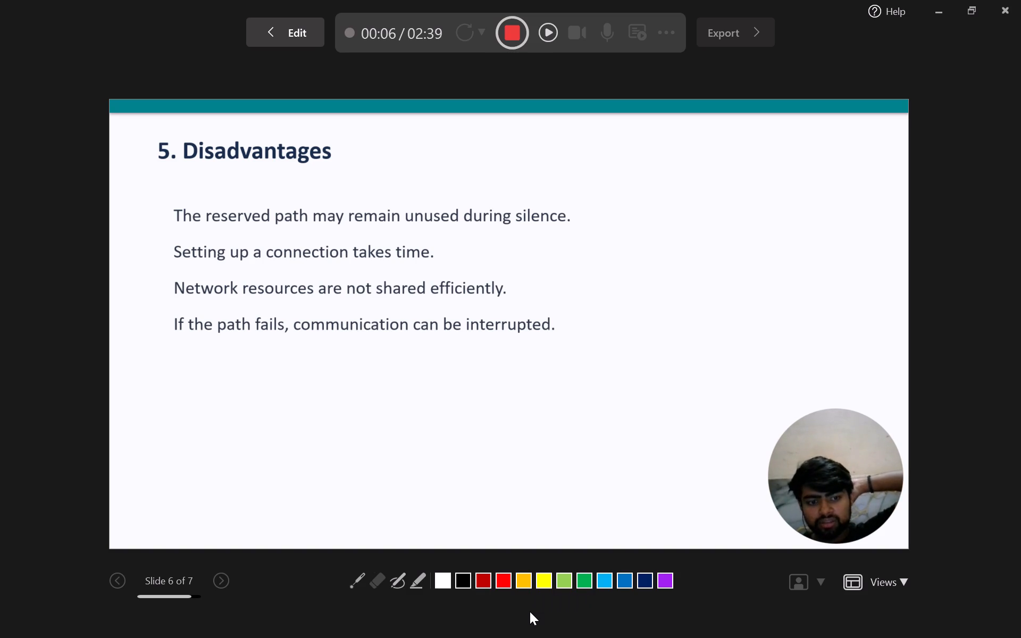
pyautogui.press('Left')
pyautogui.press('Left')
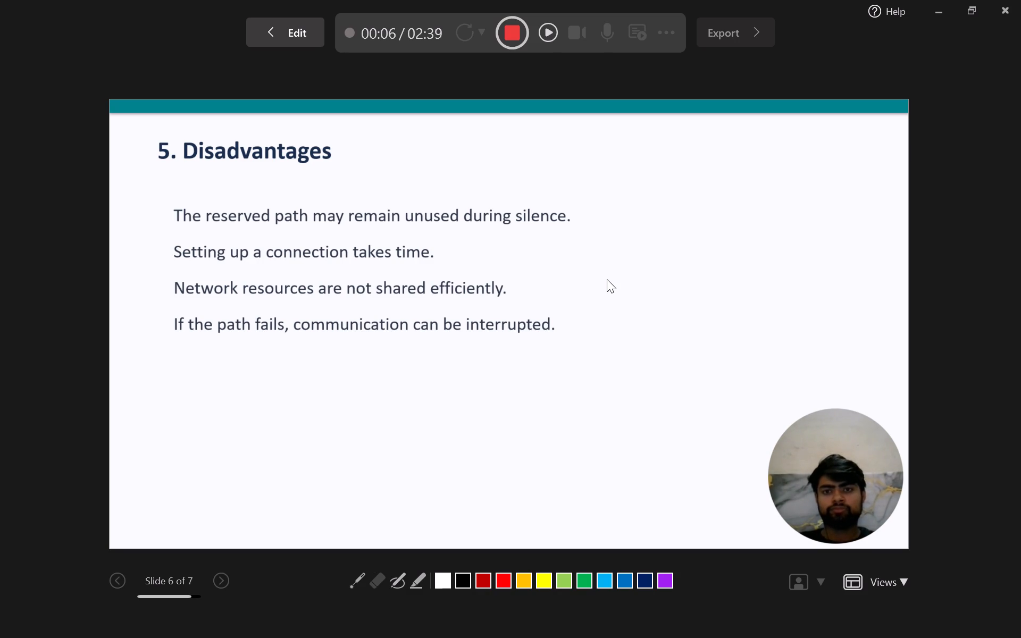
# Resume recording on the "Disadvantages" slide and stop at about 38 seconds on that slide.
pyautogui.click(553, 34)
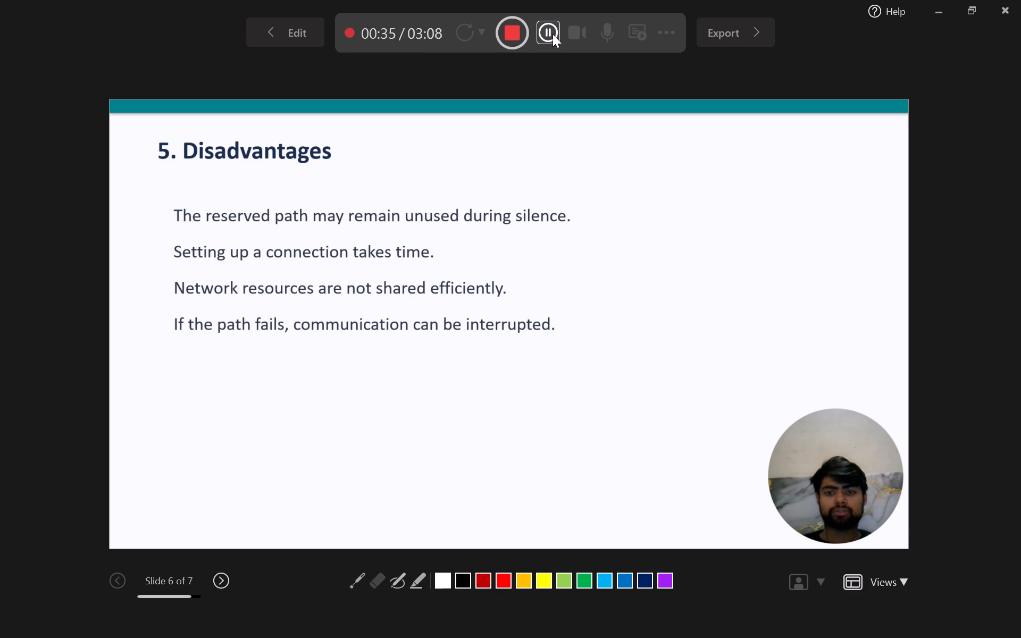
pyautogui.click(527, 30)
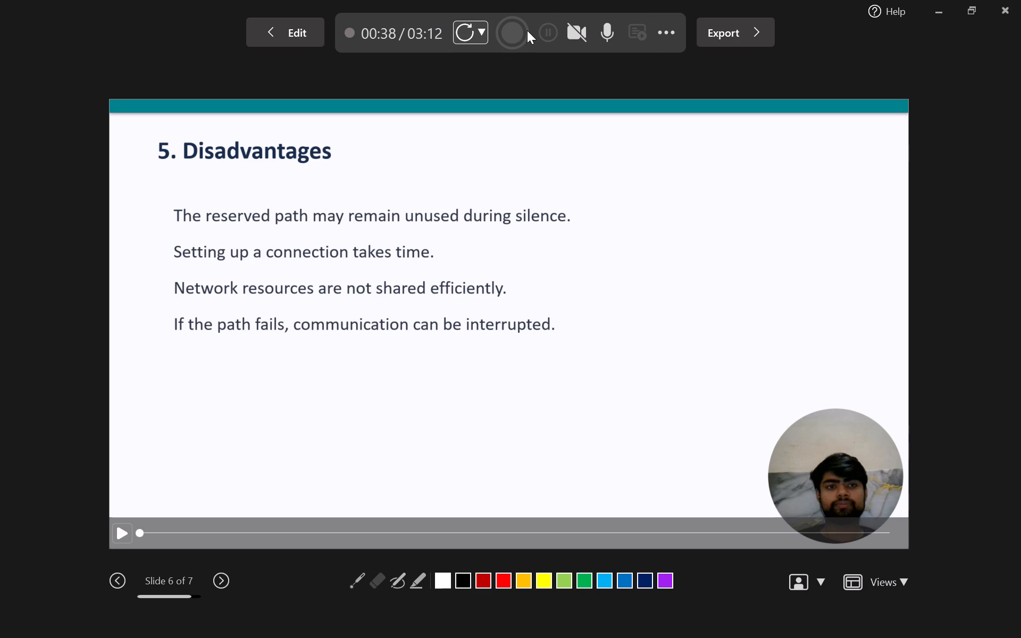
# Retake the video on all slides, recording about 23 seconds on the title slide before advancing to "What is Circuit Switching?".
pyautogui.click(476, 29)
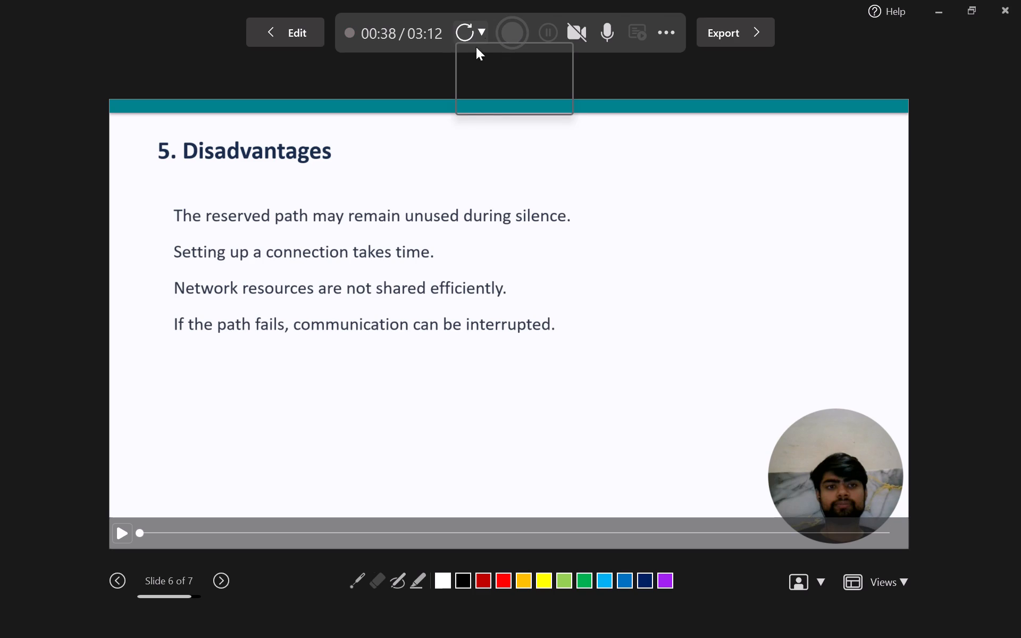
pyautogui.click(481, 108)
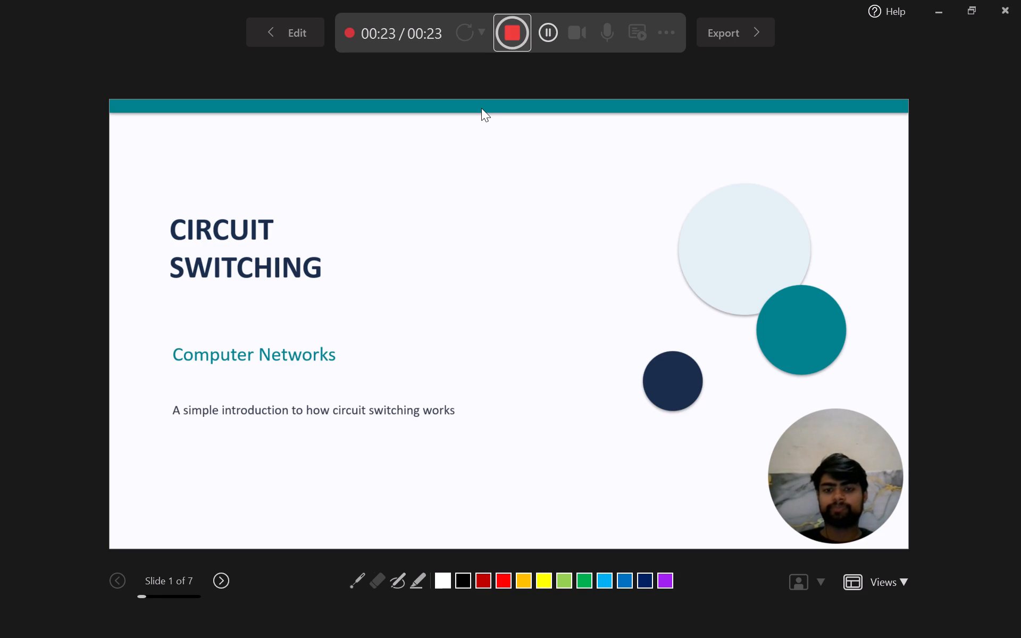
pyautogui.press('Right')
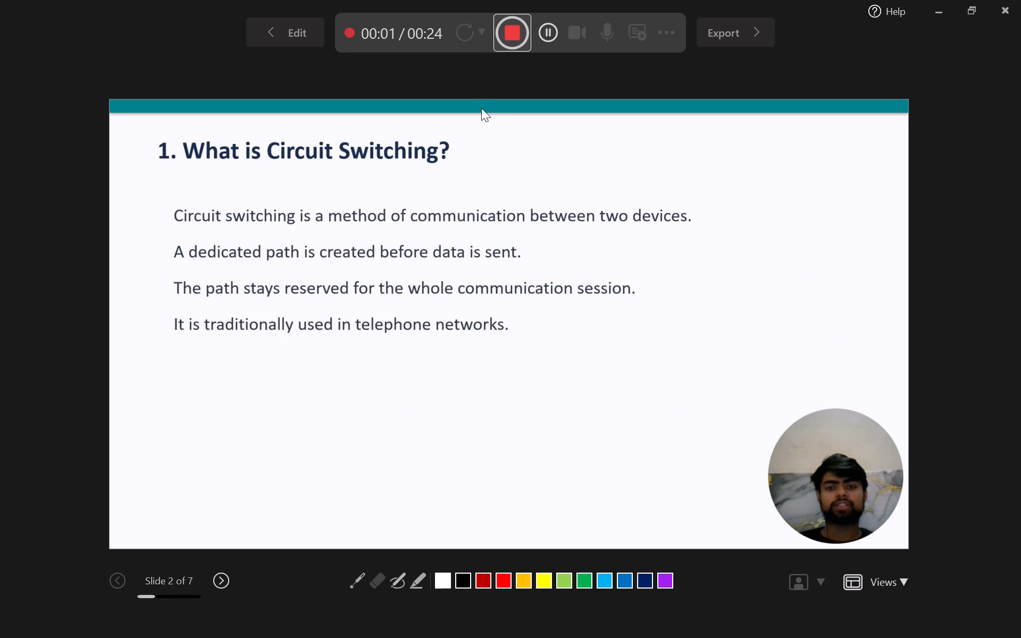
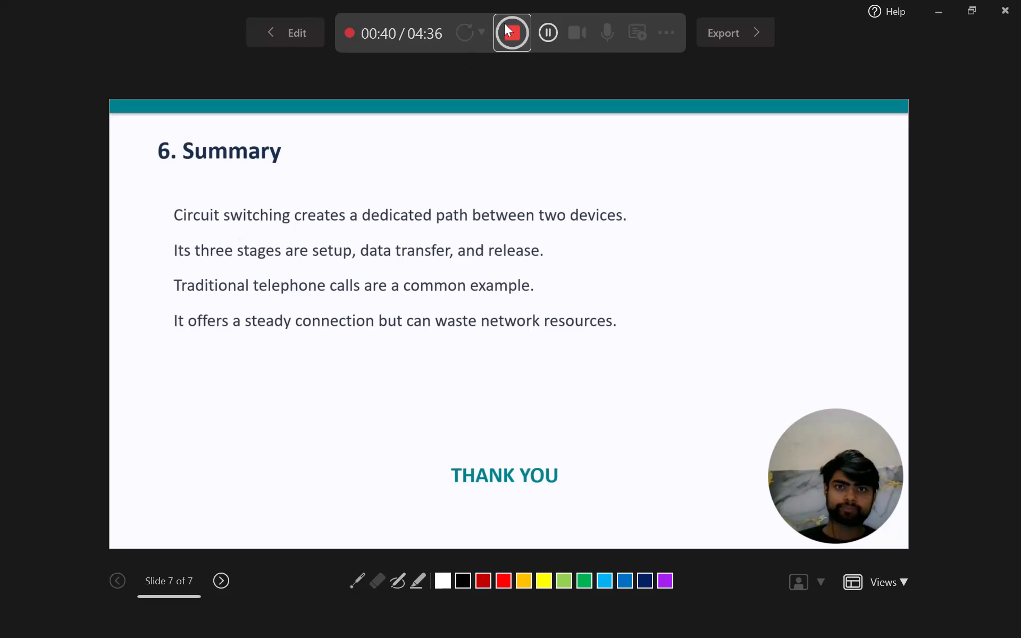
# Stop the recording at about 41 seconds on the final "Summary" slide.
pyautogui.click(504, 22)
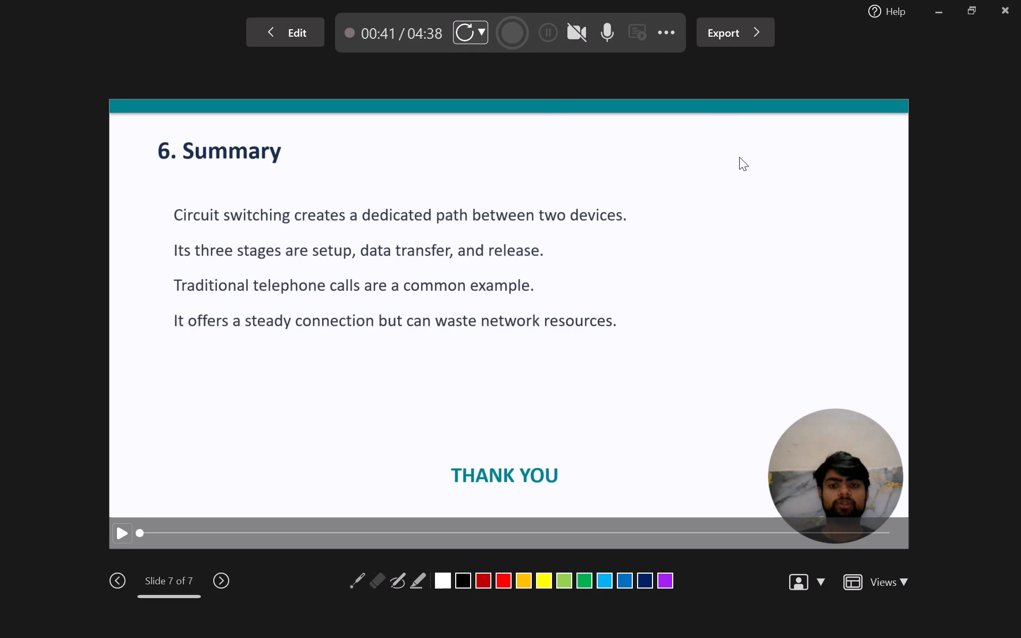
# Export the recorded presentation to Downloads as the Full HD (1080p) video Circuit_Switching_Computer_Networks.mp4.
pyautogui.click(735, 31)
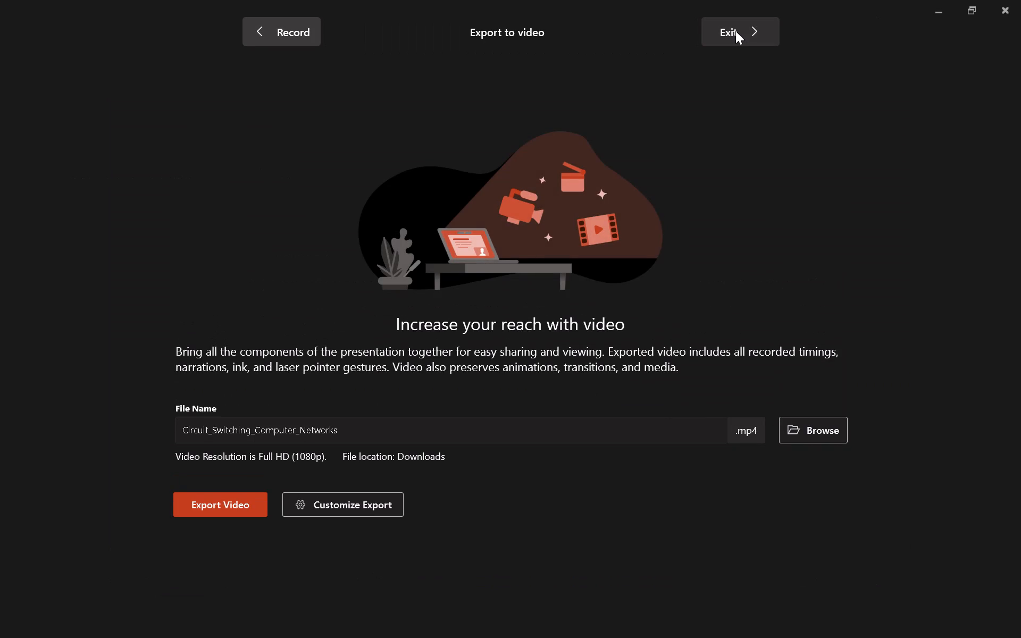
pyautogui.click(221, 500)
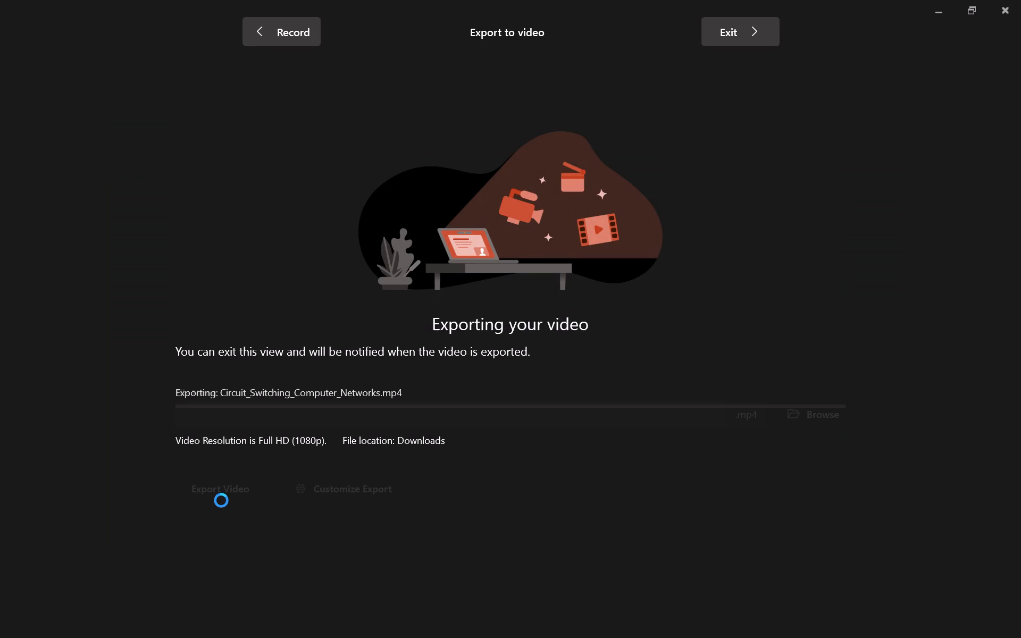
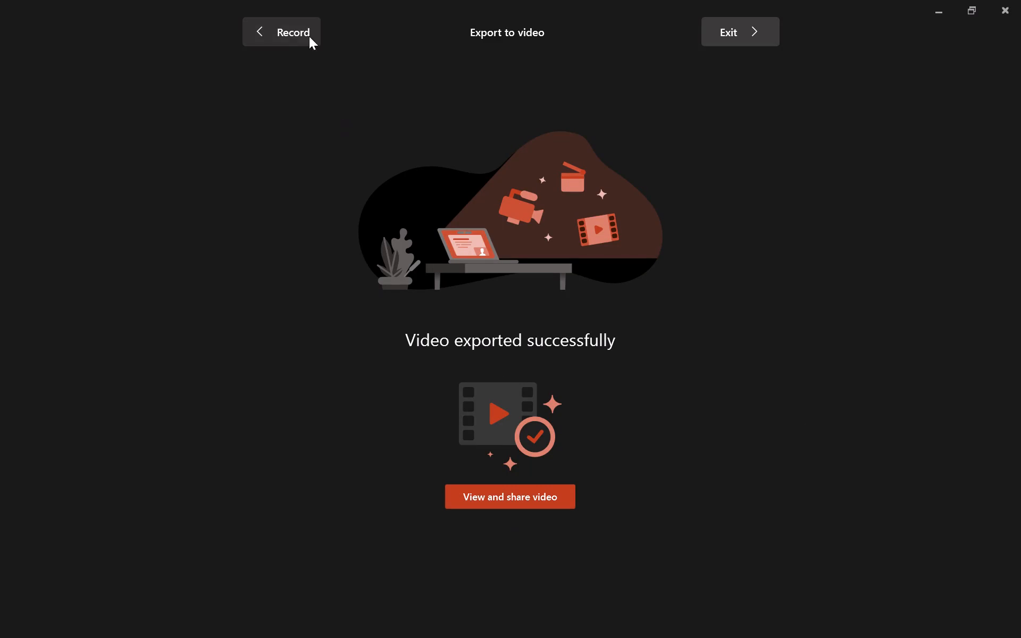
# Export the recorded presentation again as the Full HD (1080p) video Circuit_Switching_Computer_Networks.mp4, saving it to My Drive on Google Drive (G:).
pyautogui.click(292, 24)
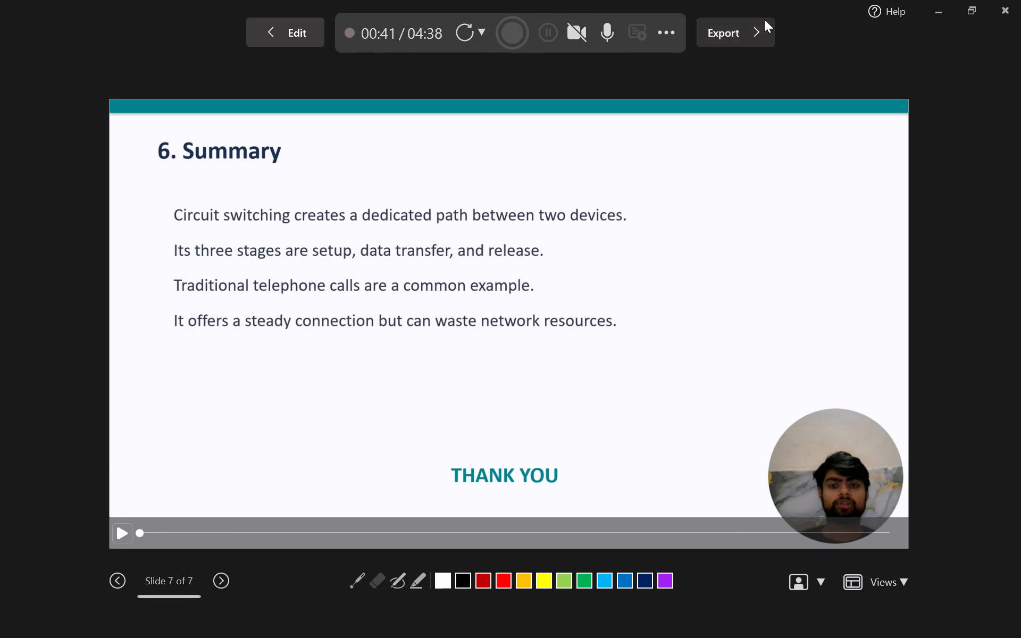
pyautogui.click(734, 28)
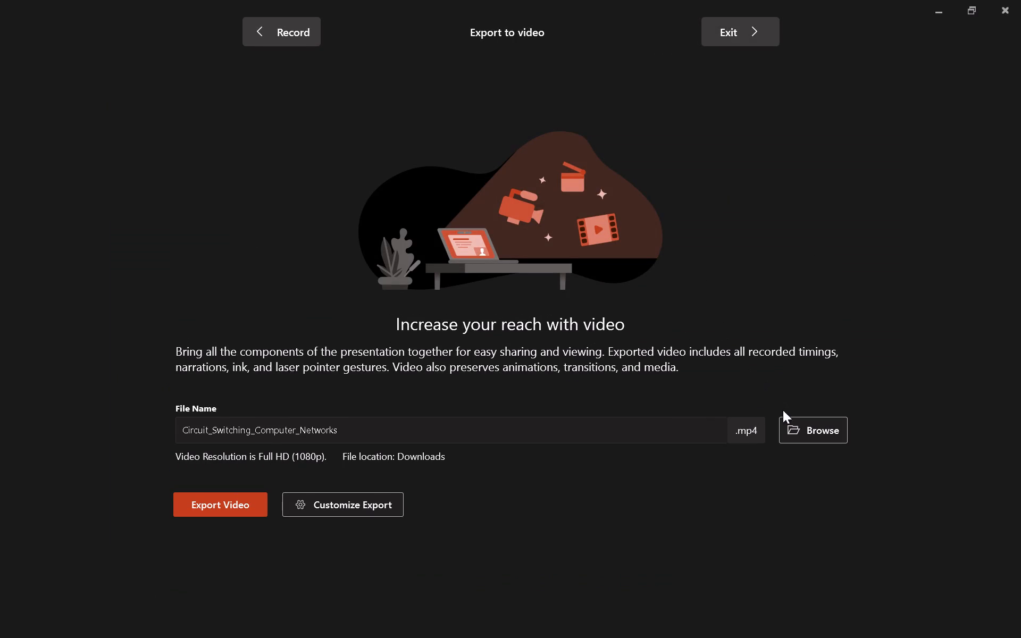
pyautogui.click(805, 438)
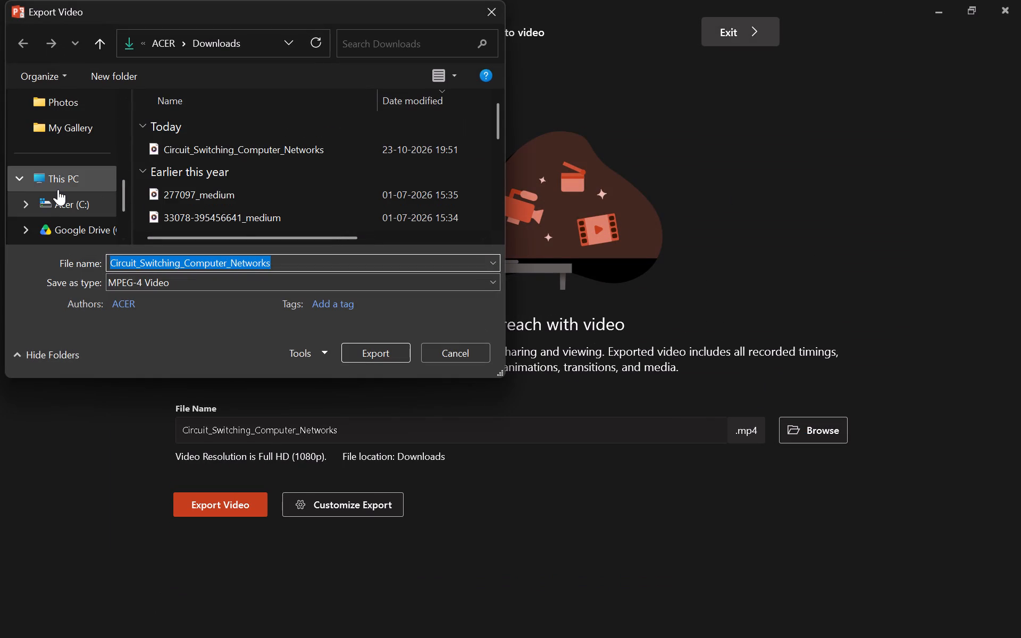
pyautogui.click(71, 222)
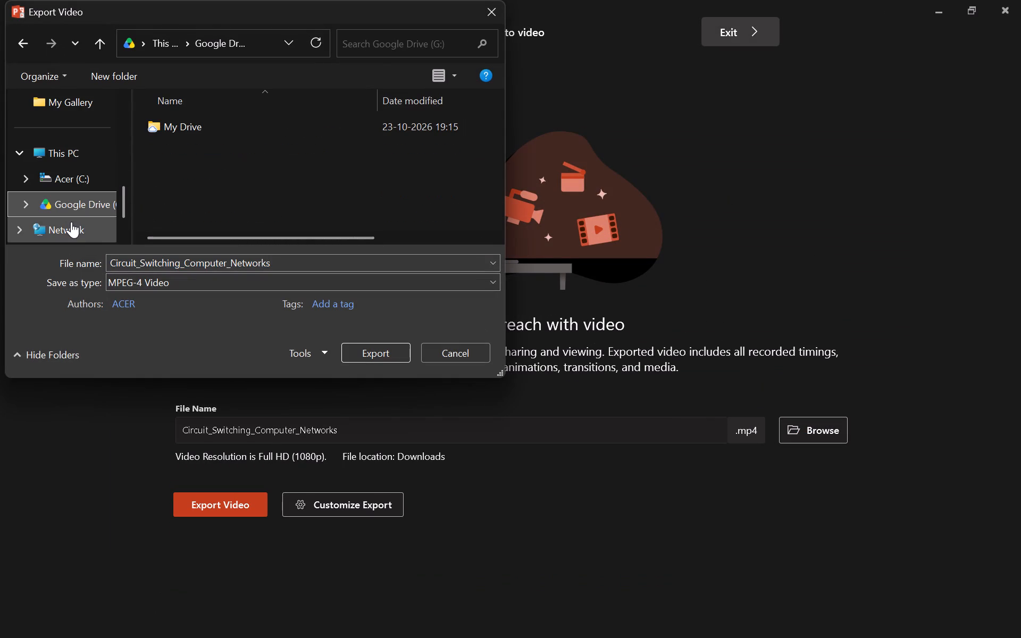
pyautogui.doubleClick(214, 128)
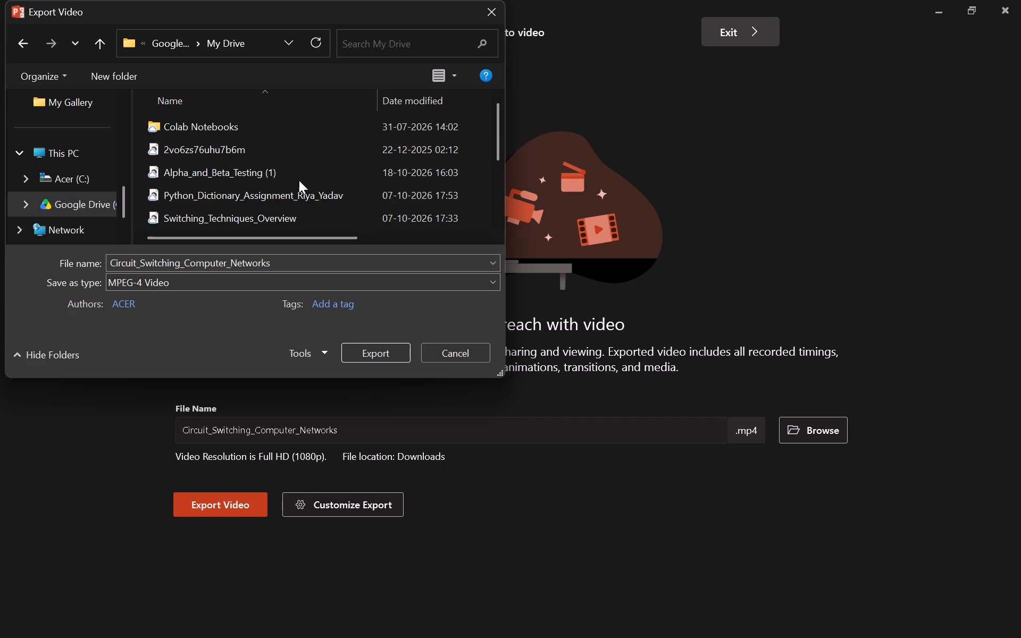
pyautogui.click(378, 354)
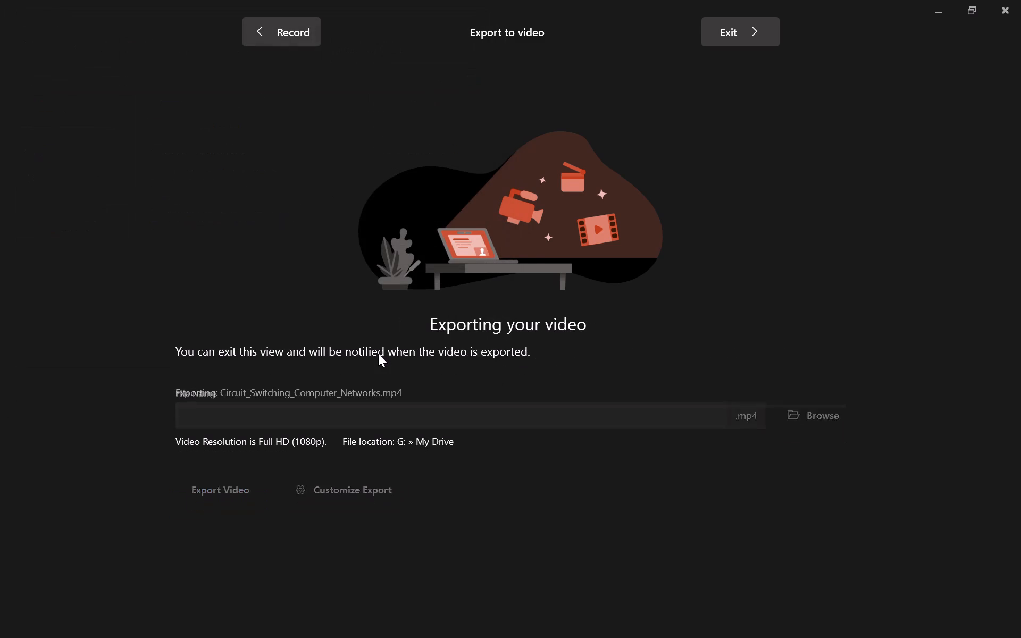
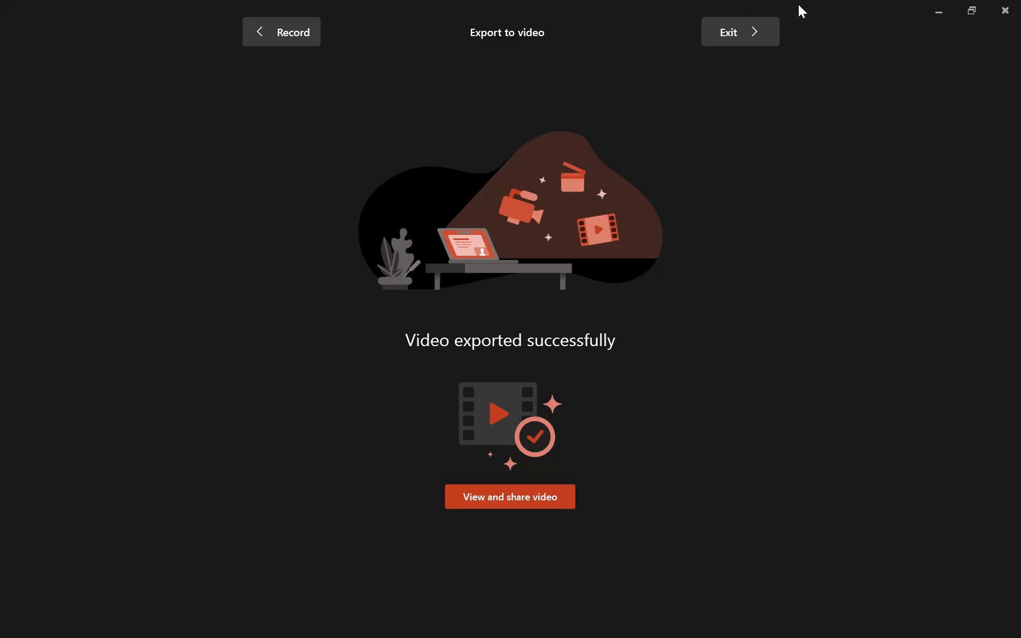
# Minimise the finished video export window and end the slide show to return to editing the presentation.
pyautogui.click(936, 3)
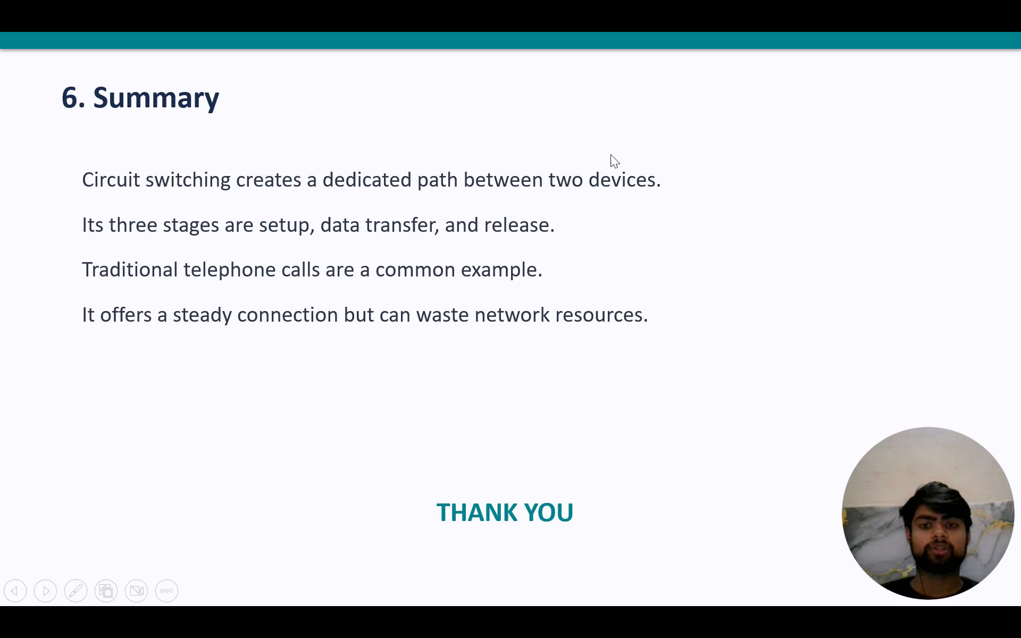
pyautogui.click(610, 154)
pyautogui.press('Escape')
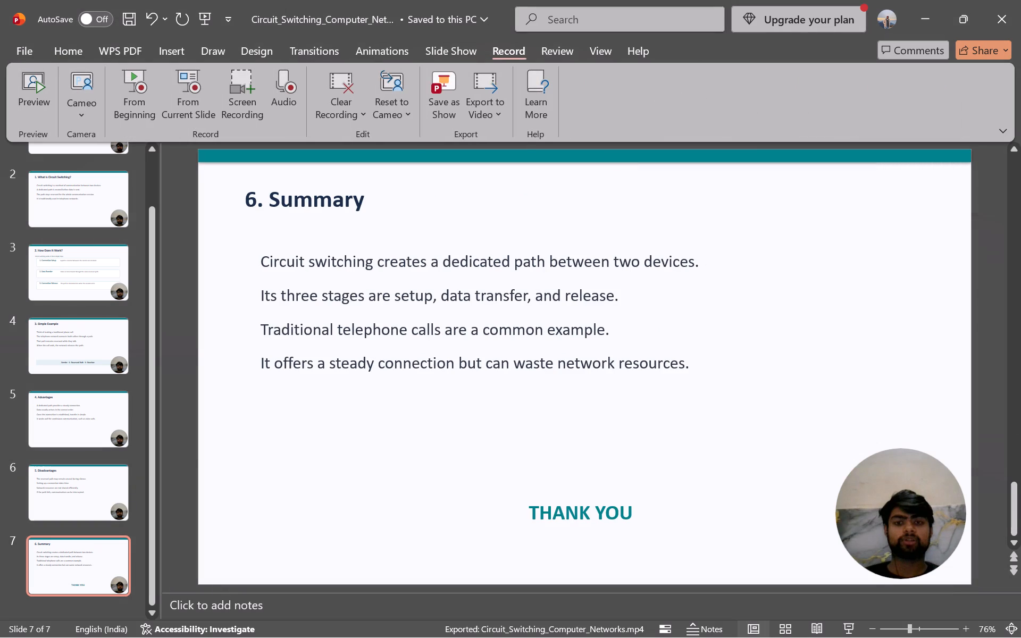
# Preview the recorded camera narration on the Summary slide.
pyautogui.click(592, 346)
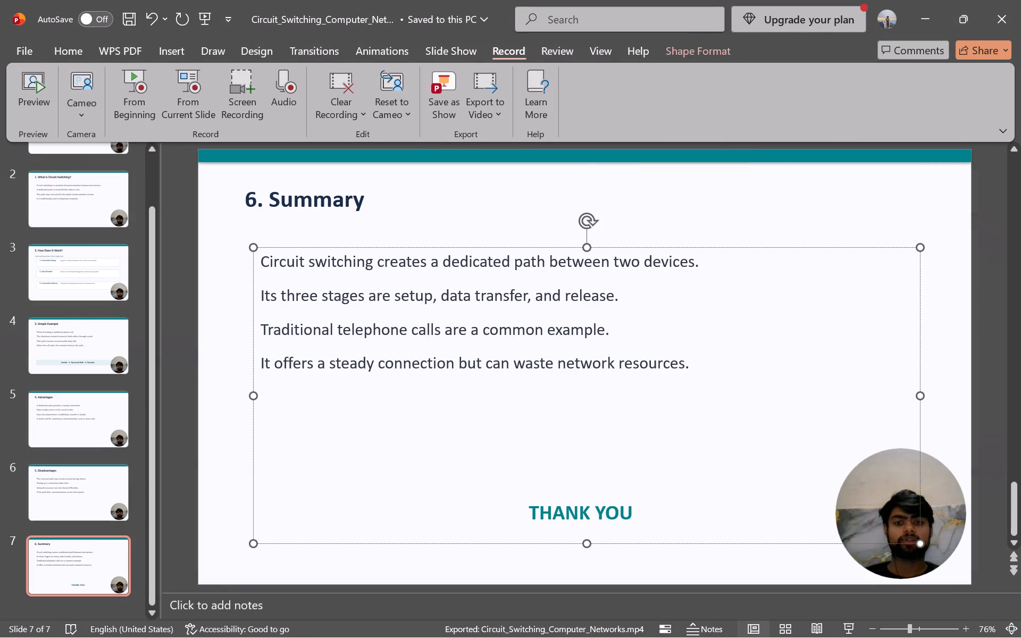
pyautogui.click(652, 195)
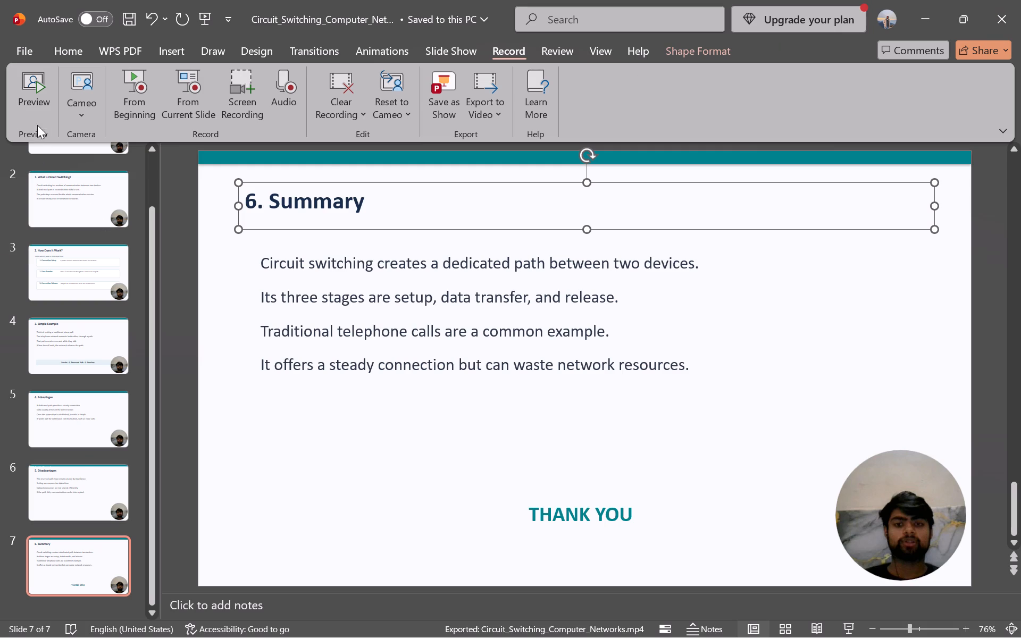
pyautogui.click(38, 111)
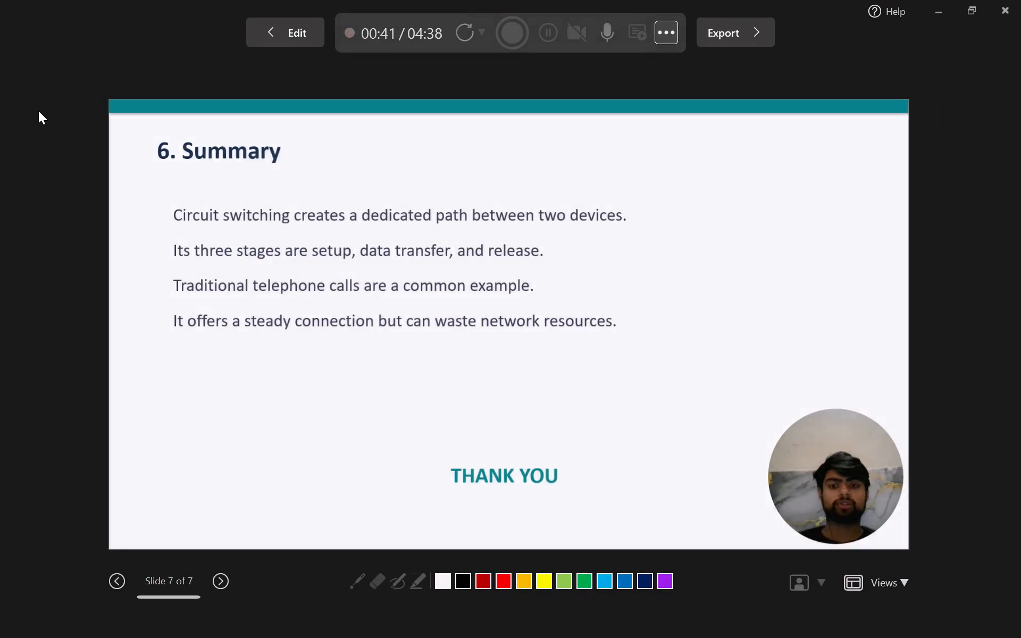
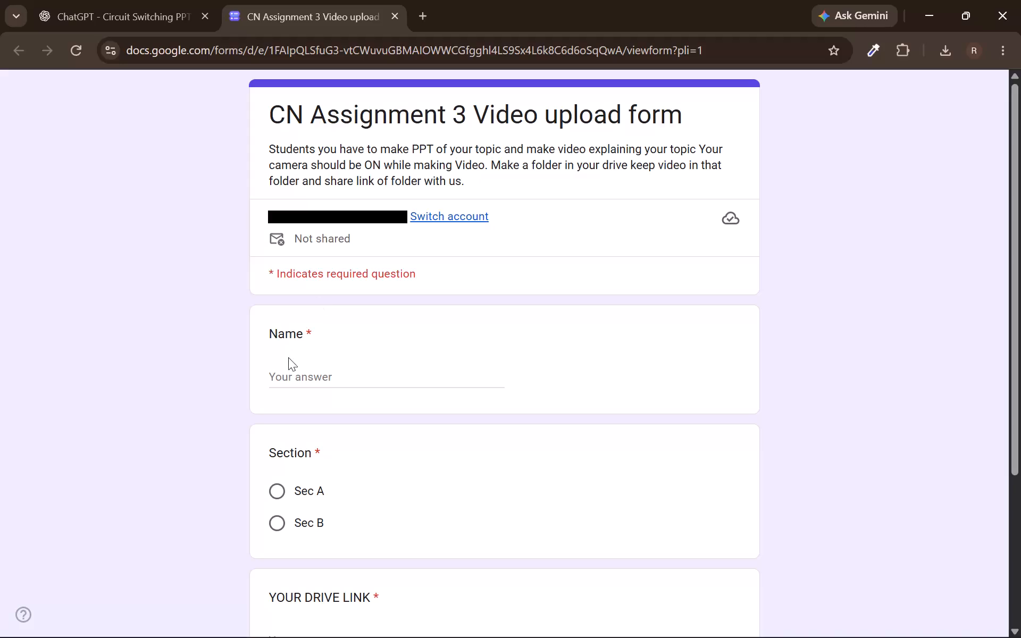
# In Chrome's CN Assignment 3 Video upload form, enter the student's full name in capitals and choose Sec B as the section.
pyautogui.click(296, 374)
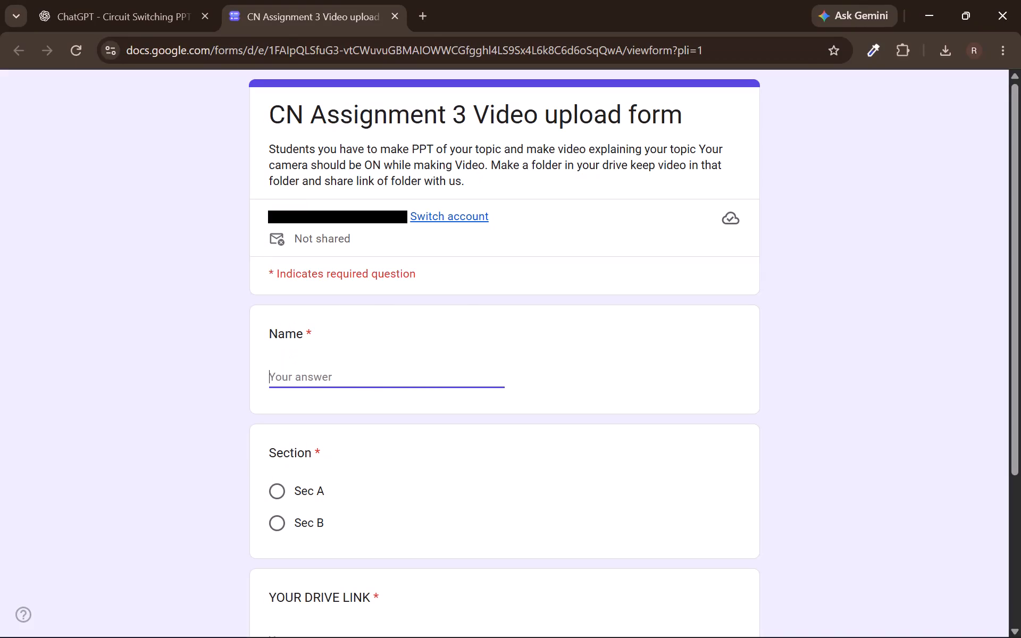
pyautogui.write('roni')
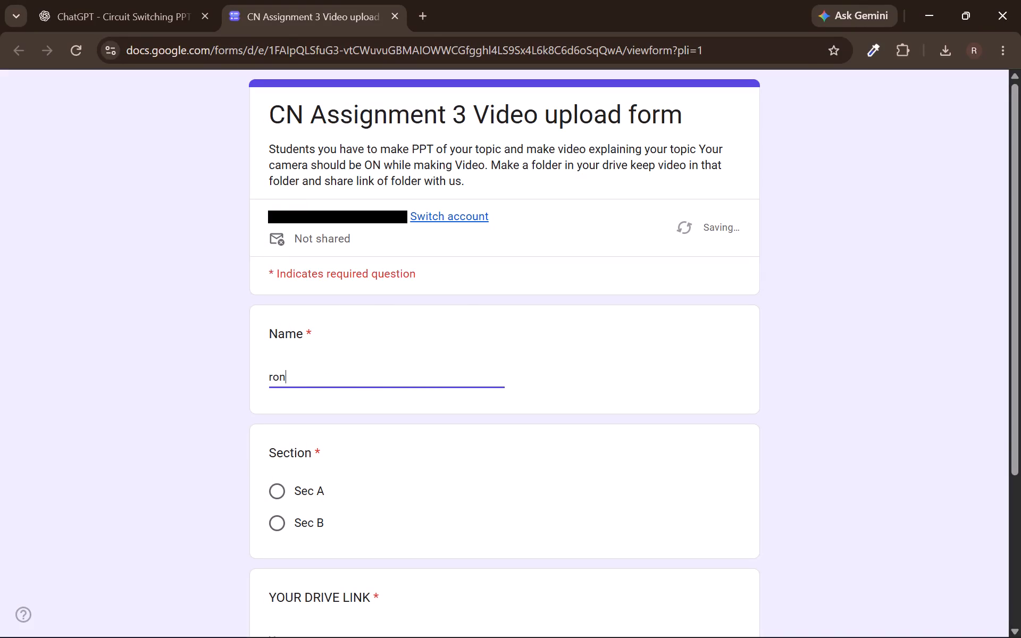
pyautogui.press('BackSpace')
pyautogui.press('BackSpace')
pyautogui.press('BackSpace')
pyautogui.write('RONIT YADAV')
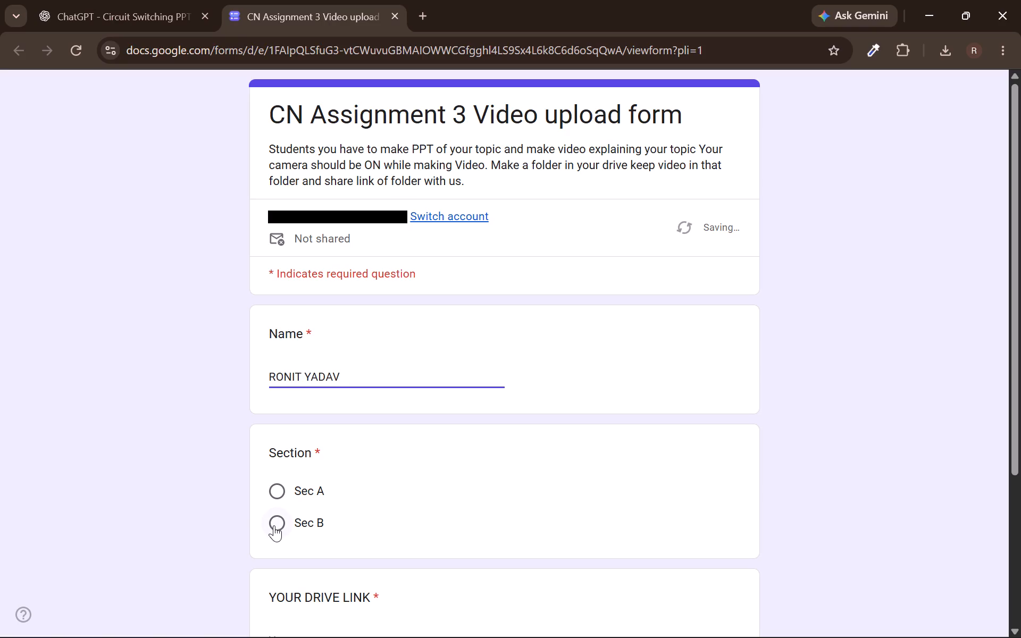
pyautogui.click(276, 524)
# Paste the copied Google Drive sharing link of the video as the YOUR DRIVE LINK answer.
pyautogui.scroll(-3, 373, 446)
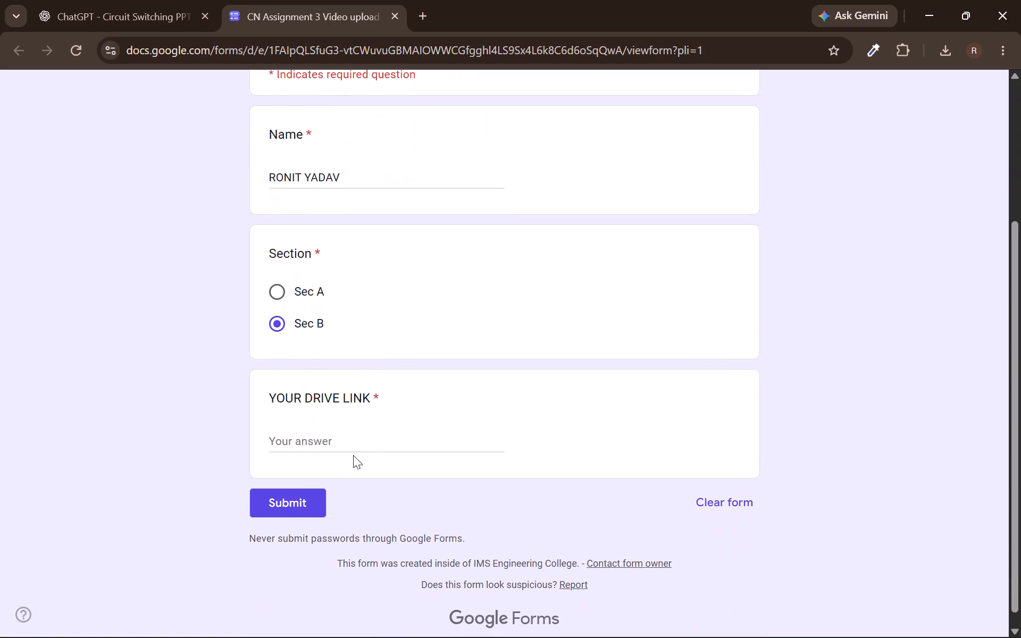
pyautogui.rightClick(314, 445)
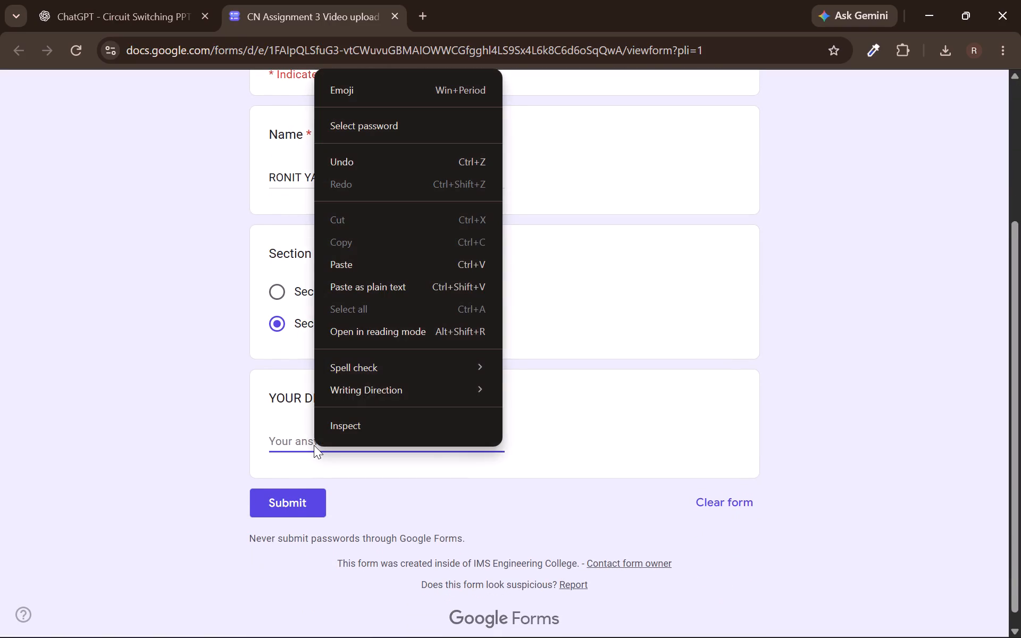
pyautogui.hotkey('ctrl', 'v')
pyautogui.click(292, 443)
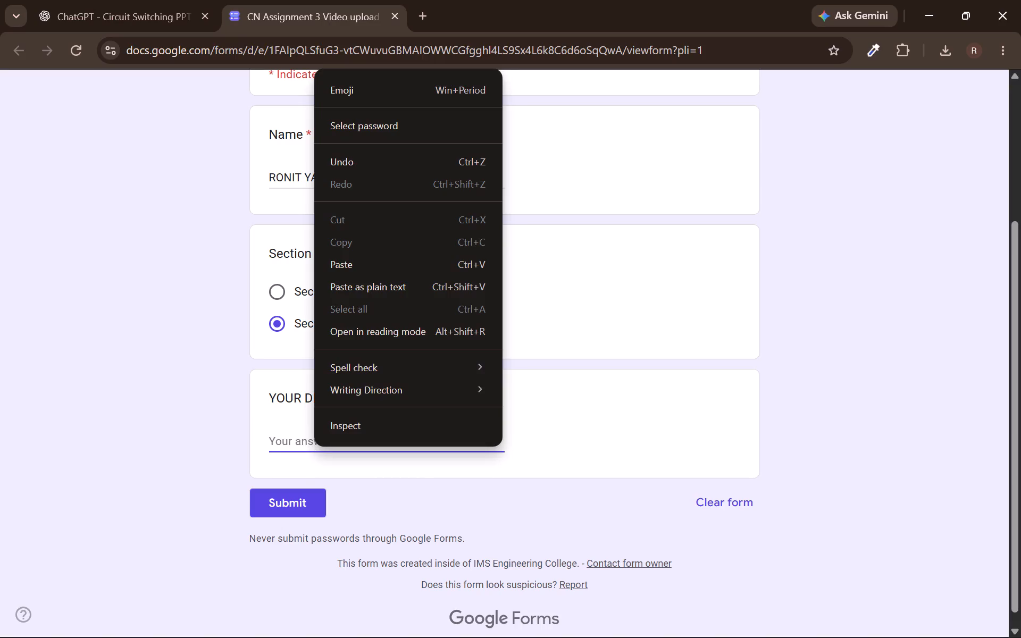
pyautogui.hotkey('ctrl', 'v')
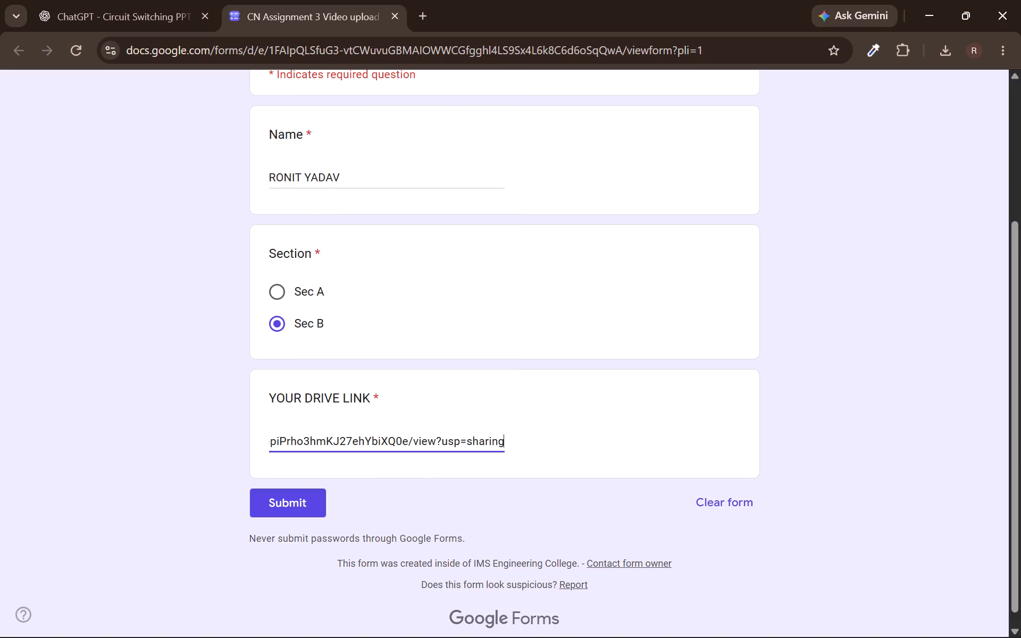
# Review the completed answers and submit the CN Assignment 3 Video upload form.
pyautogui.hscroll(8, 292, 443)
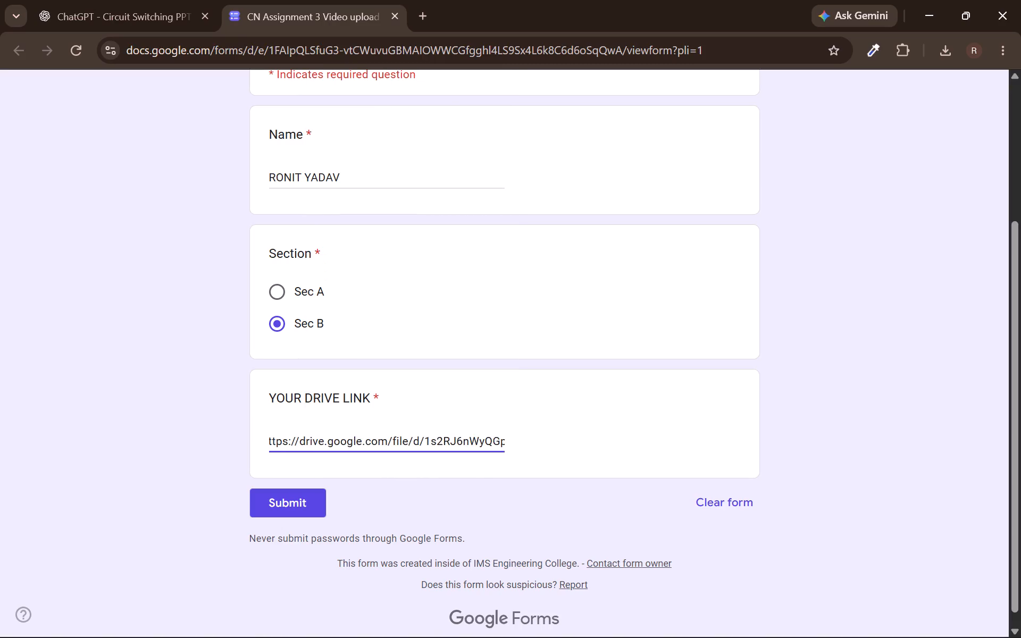
pyautogui.scroll(6, 292, 443)
pyautogui.scroll(-6, 292, 443)
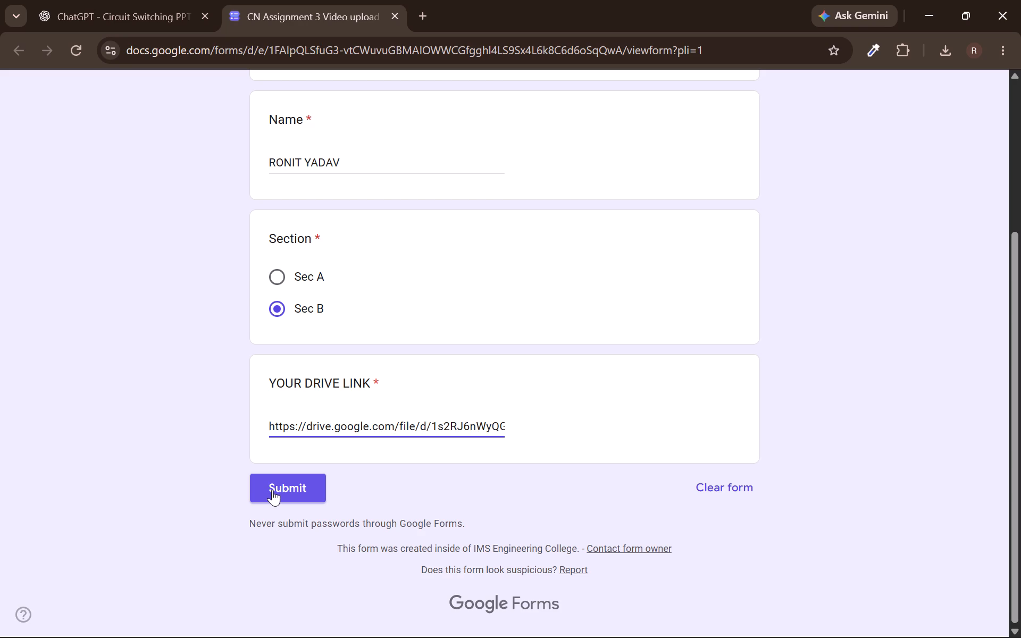
pyautogui.click(272, 488)
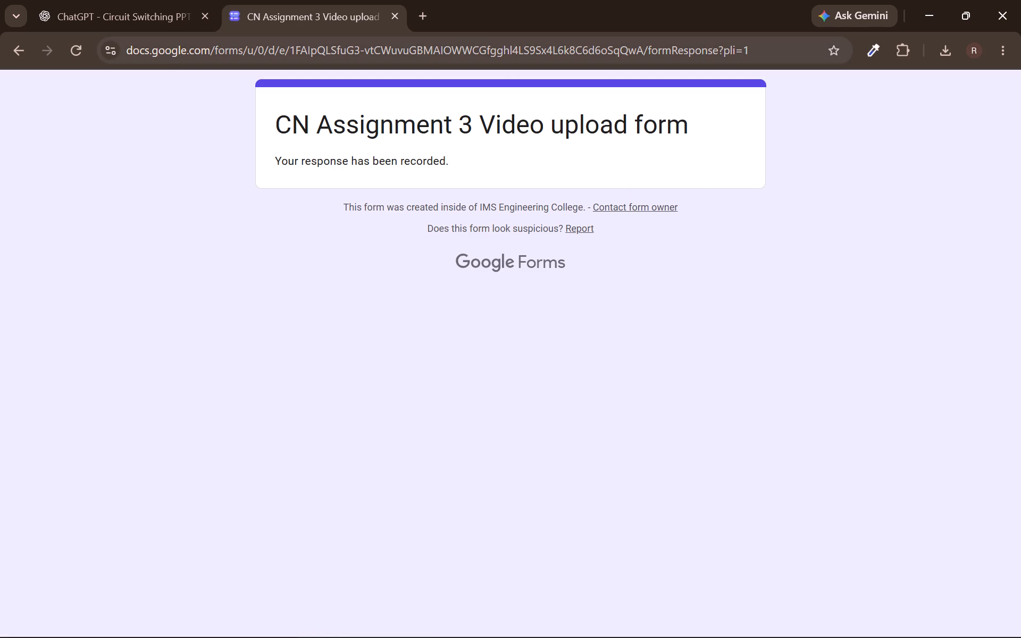
# Open a new browser tab and close the submitted CN Assignment 3 form's tab.
pyautogui.click(422, 11)
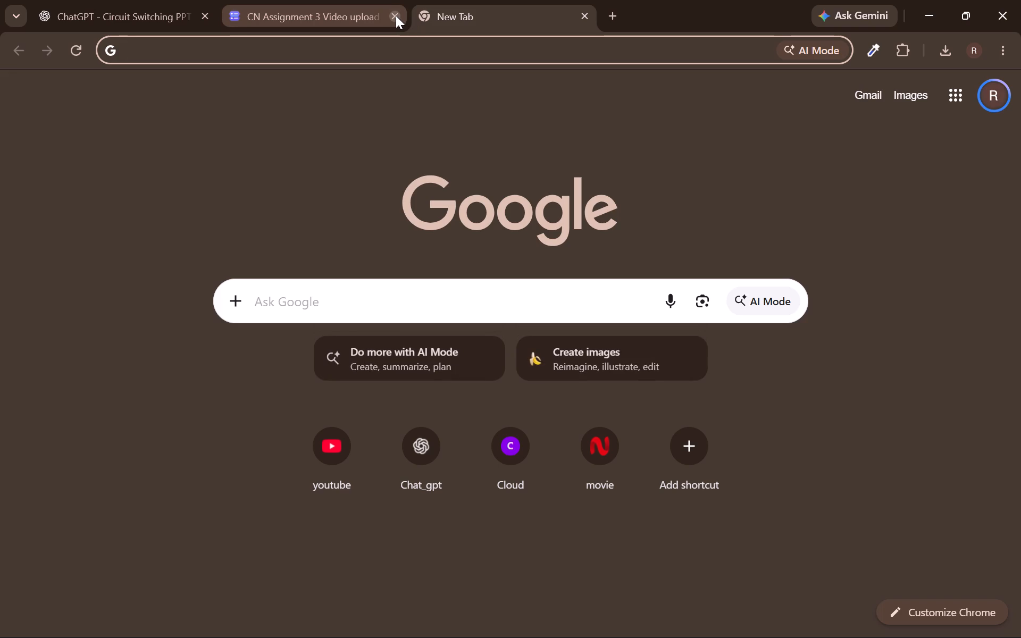
pyautogui.click(396, 15)
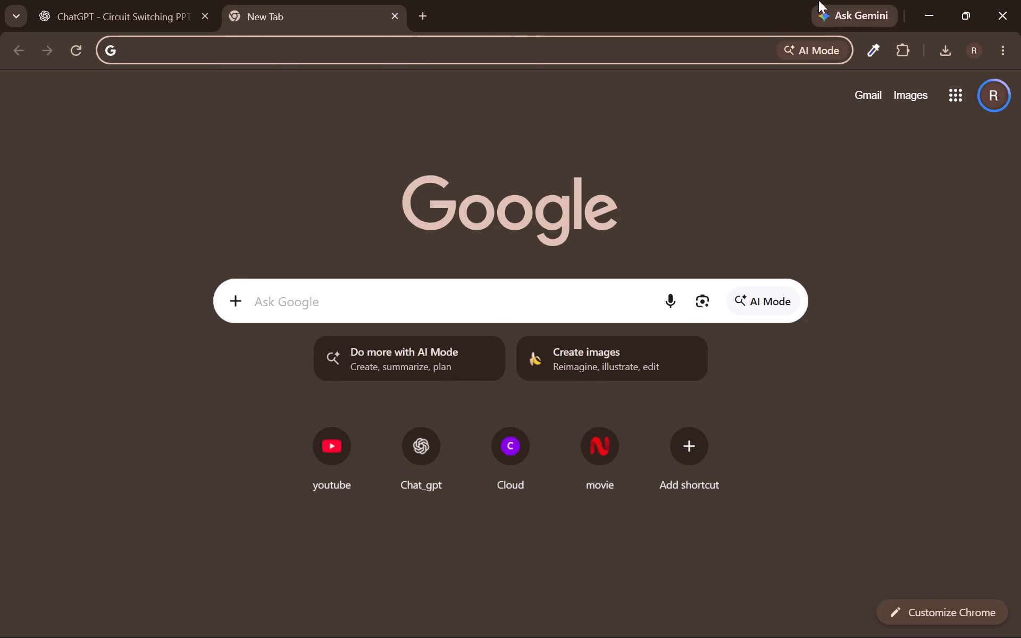